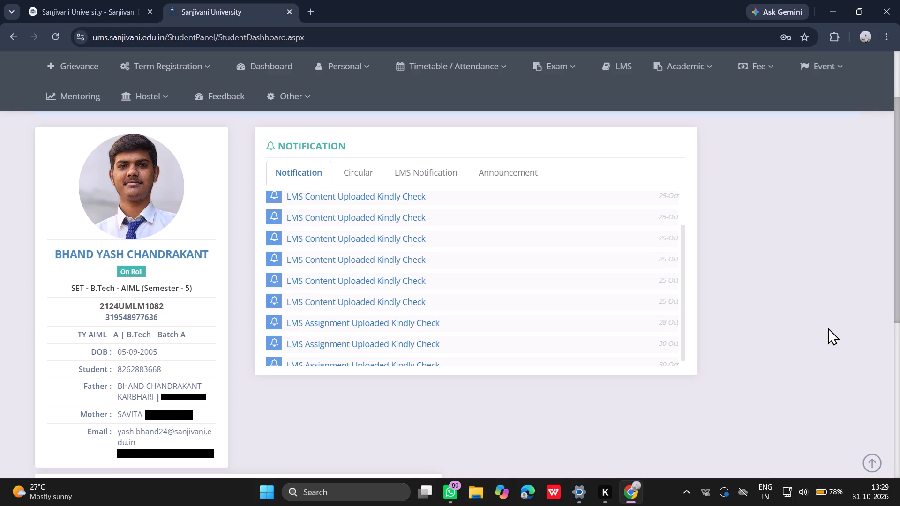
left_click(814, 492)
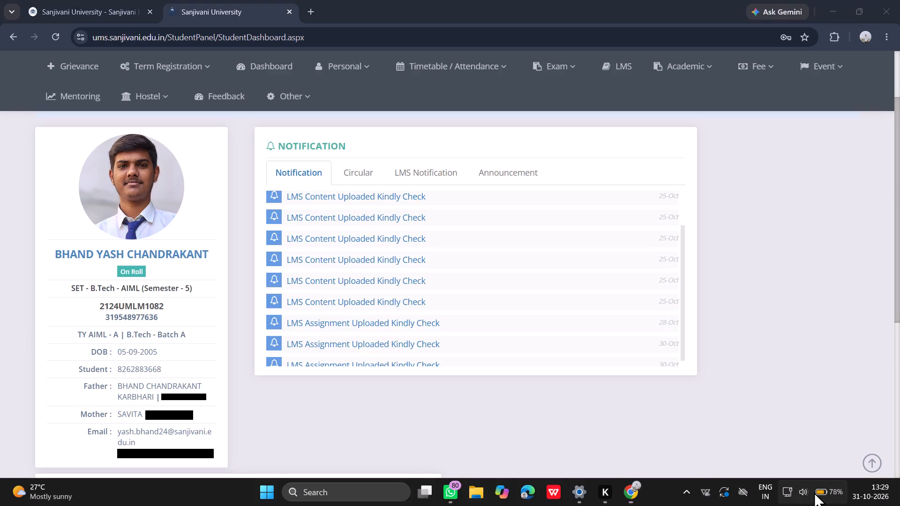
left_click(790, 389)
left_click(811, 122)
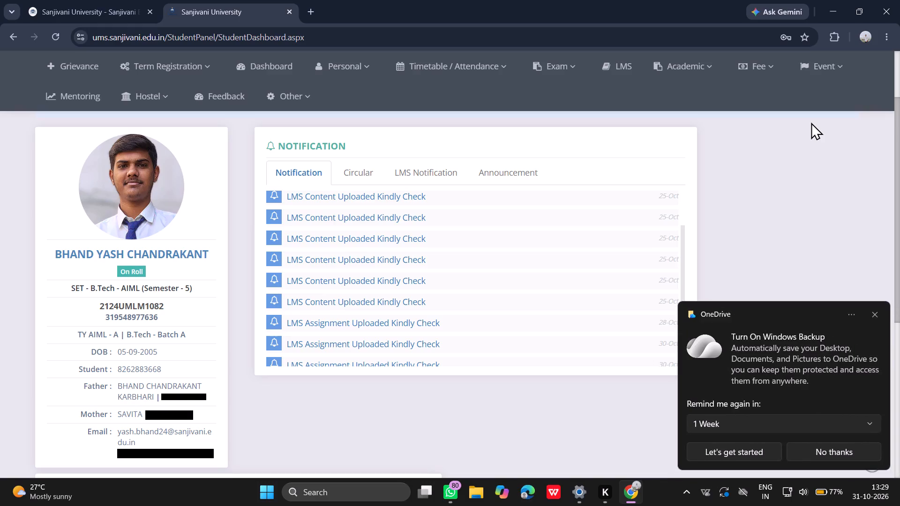
Dismiss the OneDrive reminder about turning on Windows Backup.
left_click(874, 304)
Switch to Microsoft Edge with a new tab ready for browsing.
left_click(533, 494)
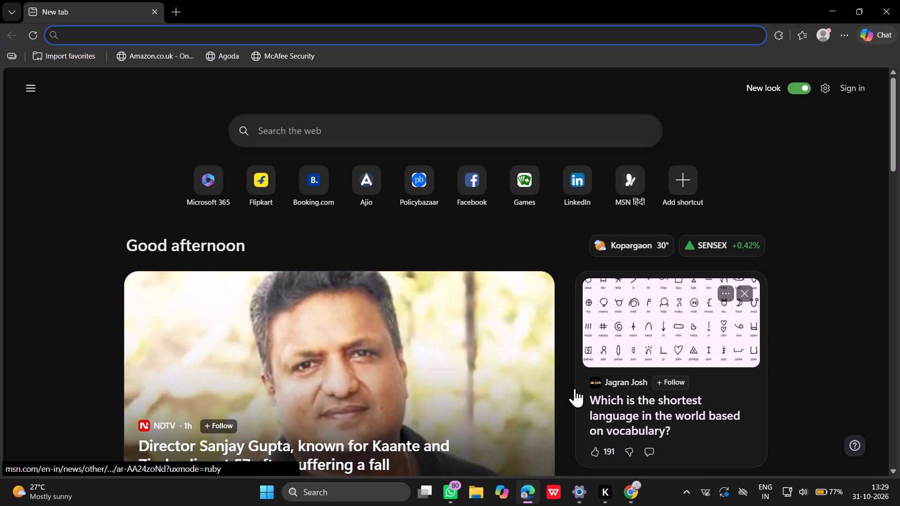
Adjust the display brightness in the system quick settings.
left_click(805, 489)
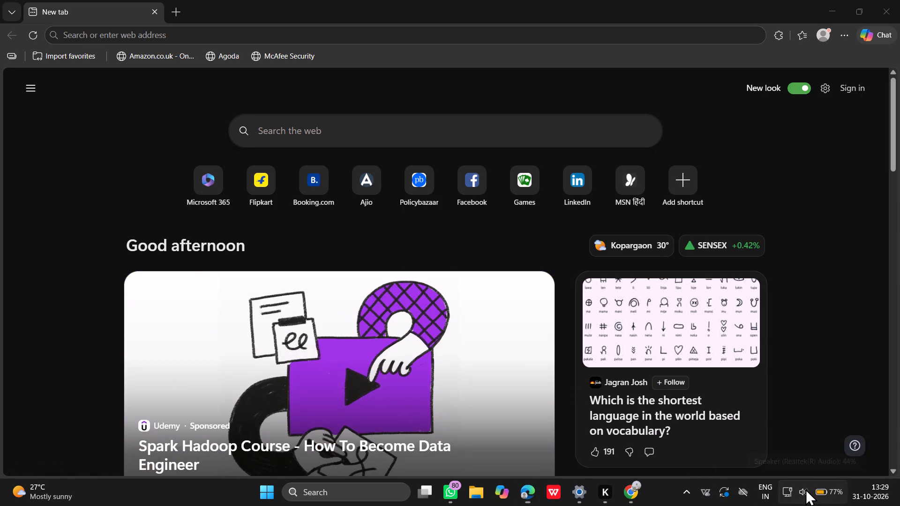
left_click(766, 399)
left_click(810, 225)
Search the web for Canva, open the canva.com site from the results, and close the leftover search results page.
left_click(245, 24)
left_click(245, 27)
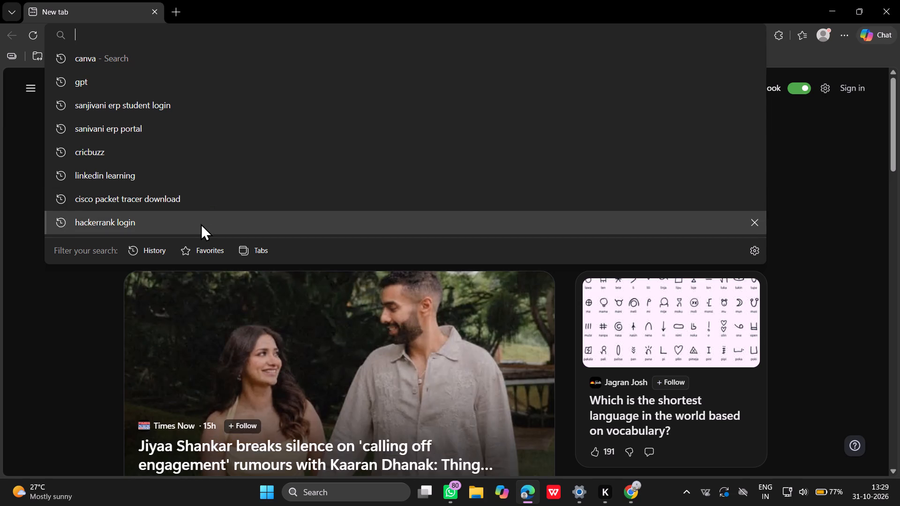
left_click(271, 42)
type("can")
left_click(234, 80)
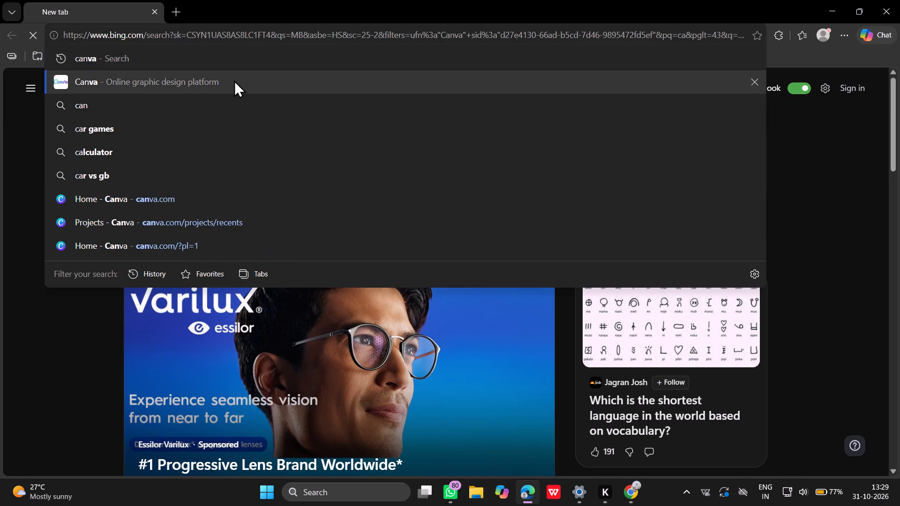
left_click(164, 188)
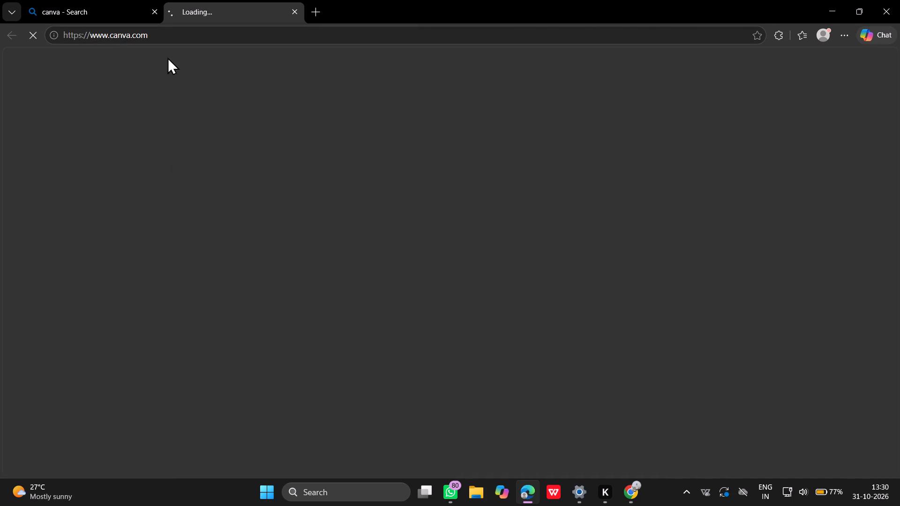
left_click(151, 8)
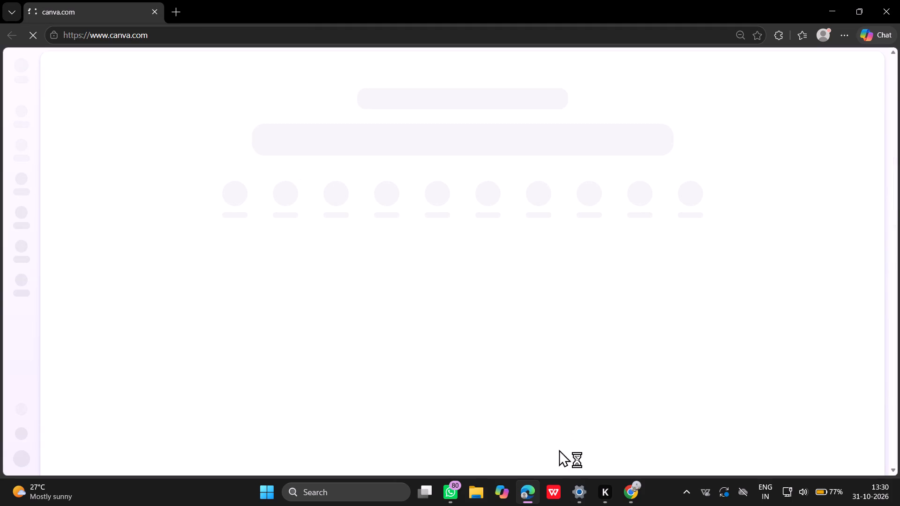
Close the open Windows Settings window.
left_click(623, 396)
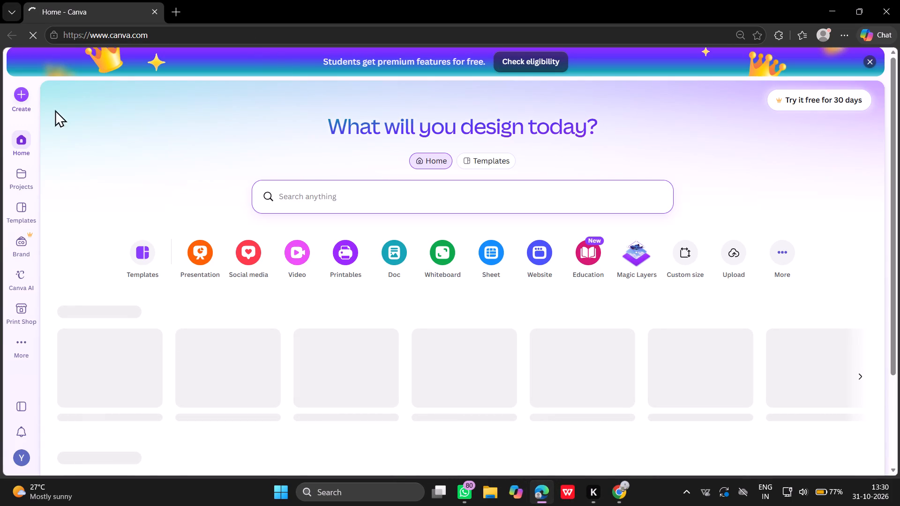
Open the "Paws & Care" business card design from the recent designs for editing.
scroll(405, 320, "down", 1)
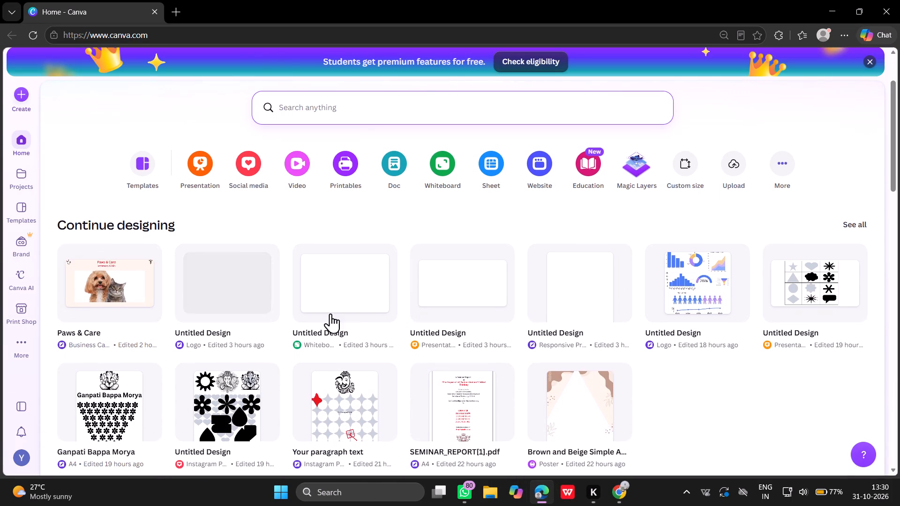
double_click(130, 283)
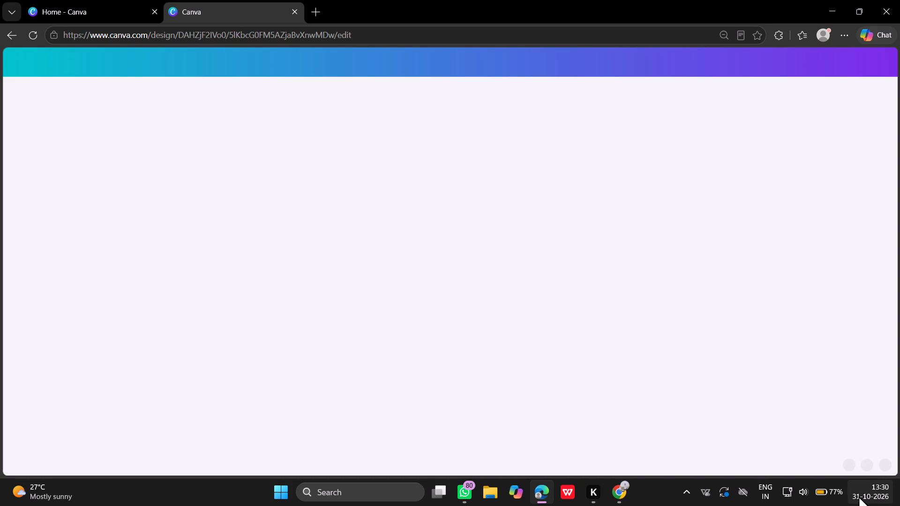
Lower the display brightness to roughly a fifth of its range in the system quick settings.
left_click(832, 495)
left_click(749, 392)
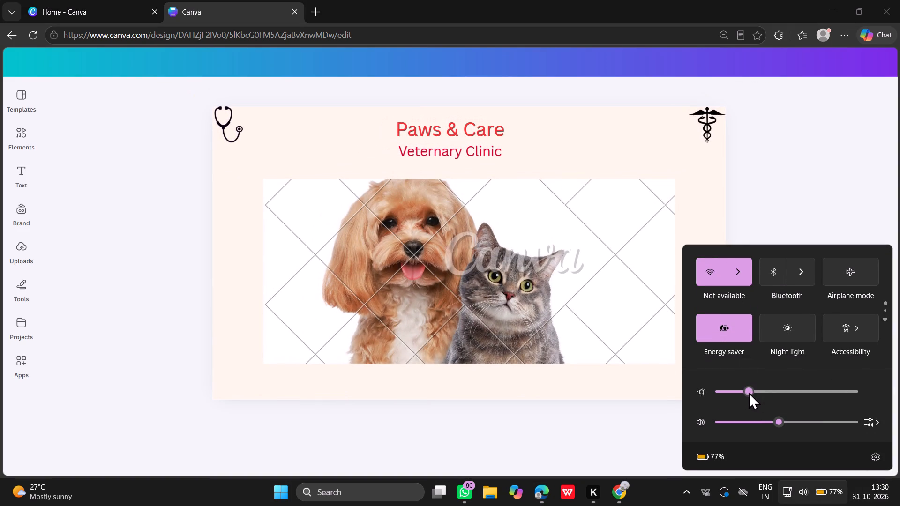
left_click(744, 392)
left_click(851, 86)
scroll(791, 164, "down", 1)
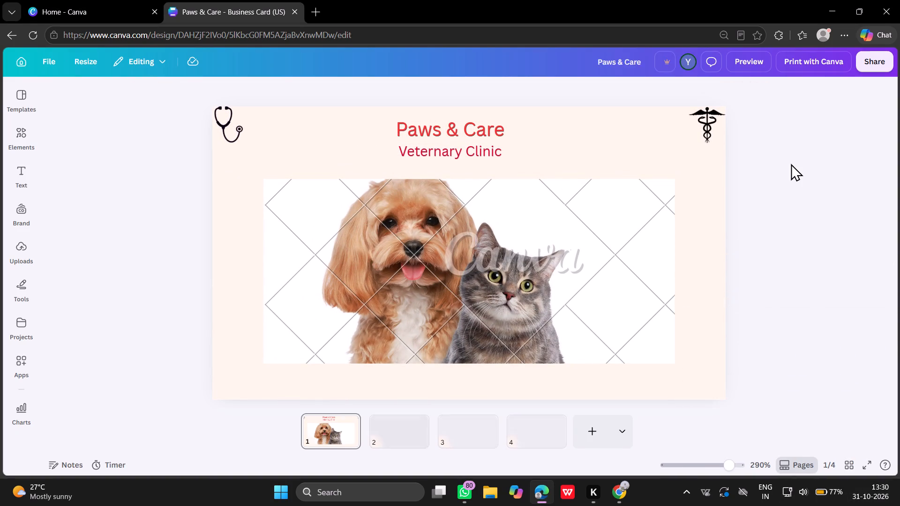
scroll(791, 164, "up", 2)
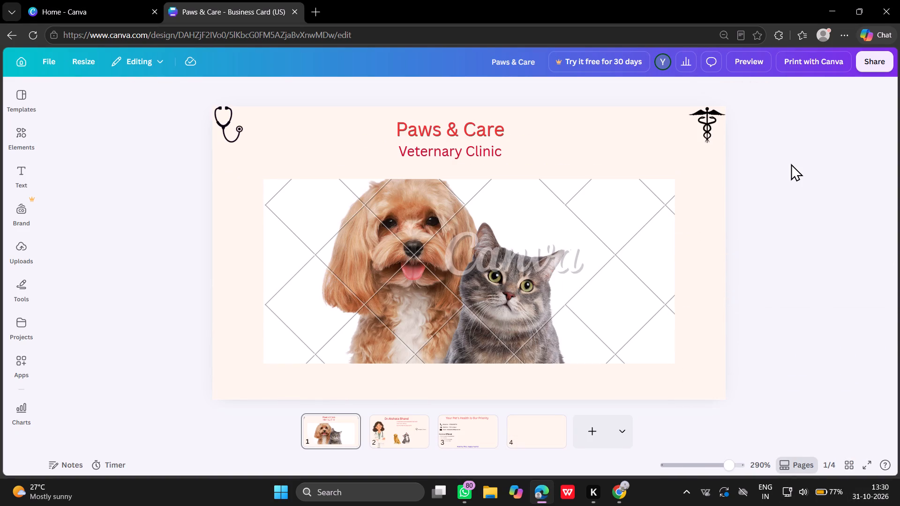
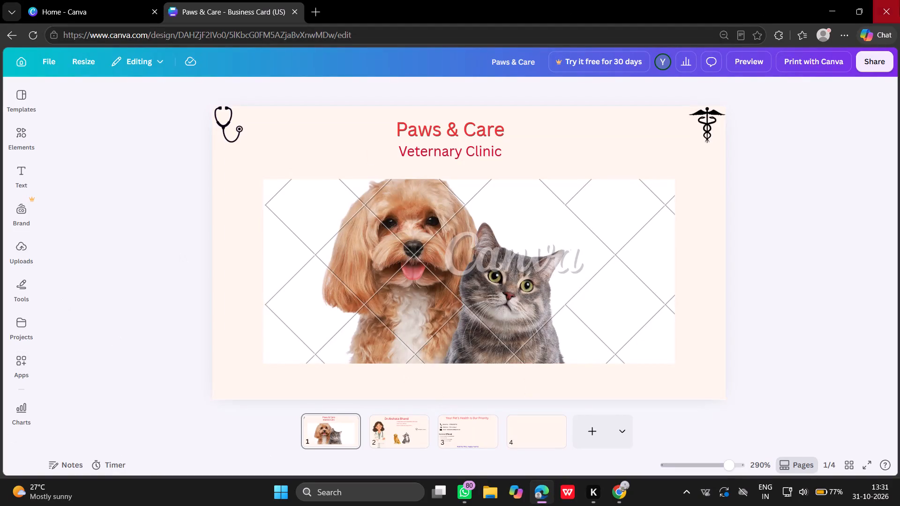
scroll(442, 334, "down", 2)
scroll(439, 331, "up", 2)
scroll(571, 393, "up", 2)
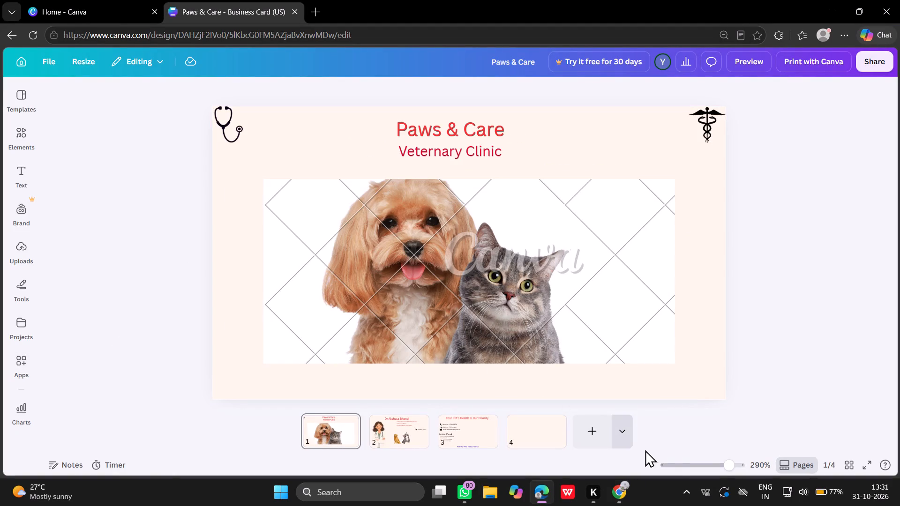
Switch to Google Chrome and open the LMS page of the Sanjivani University student portal.
left_click(627, 488)
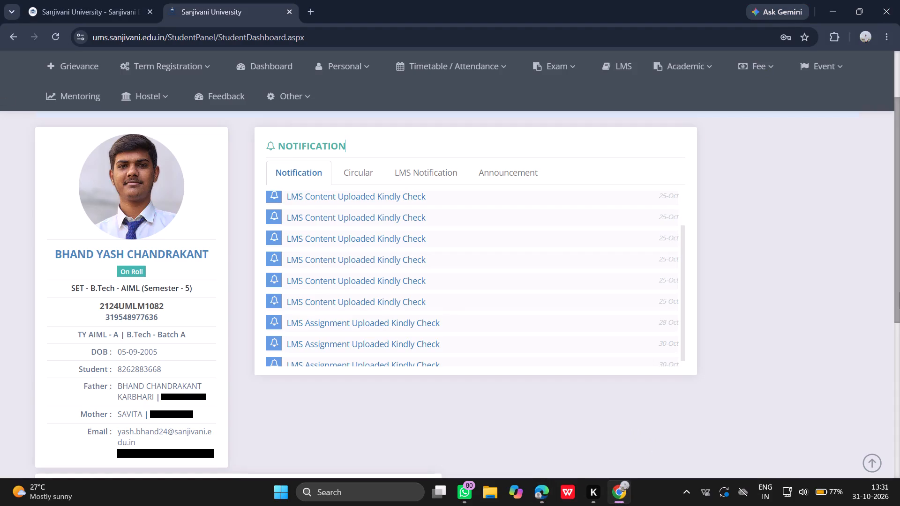
left_click(346, 62)
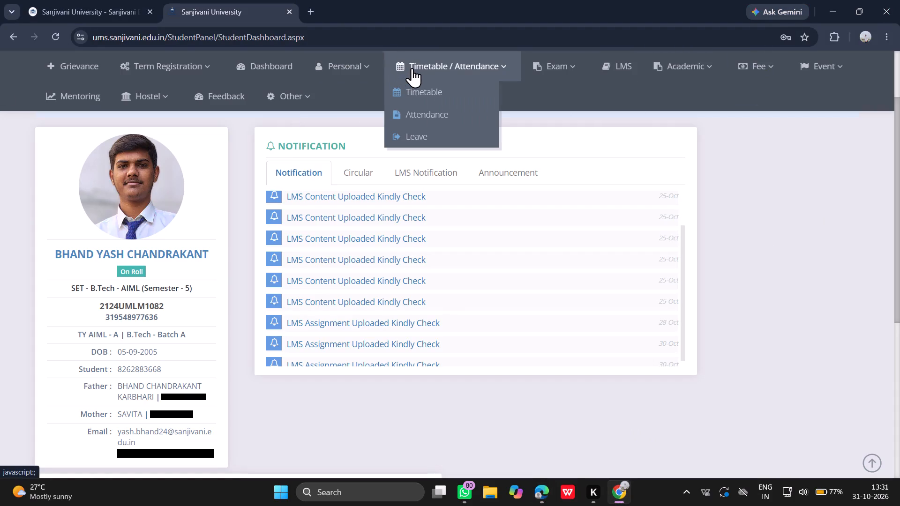
left_click(411, 69)
left_click(554, 71)
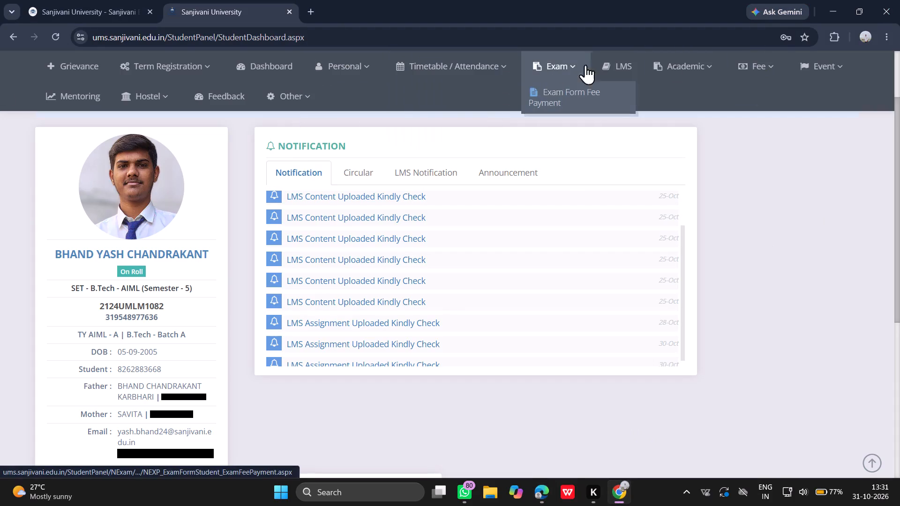
left_click_drag(610, 66, 615, 65)
scroll(513, 227, "down", 3)
scroll(515, 218, "up", 2)
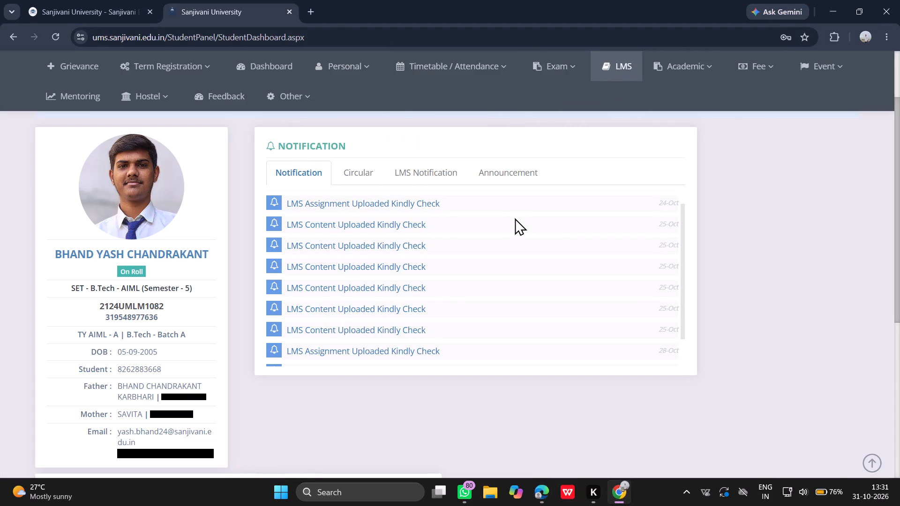
scroll(515, 218, "up", 1)
scroll(515, 218, "down", 1)
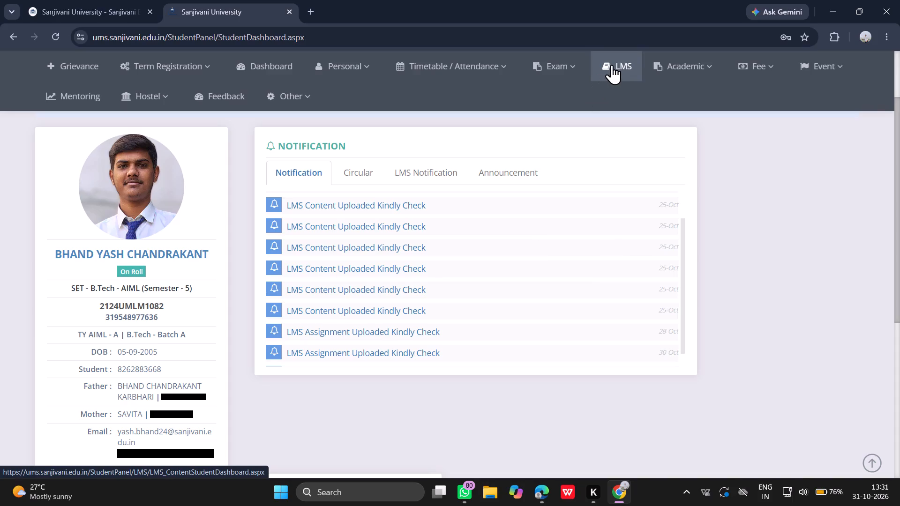
left_click(614, 65)
scroll(373, 358, "down", 2)
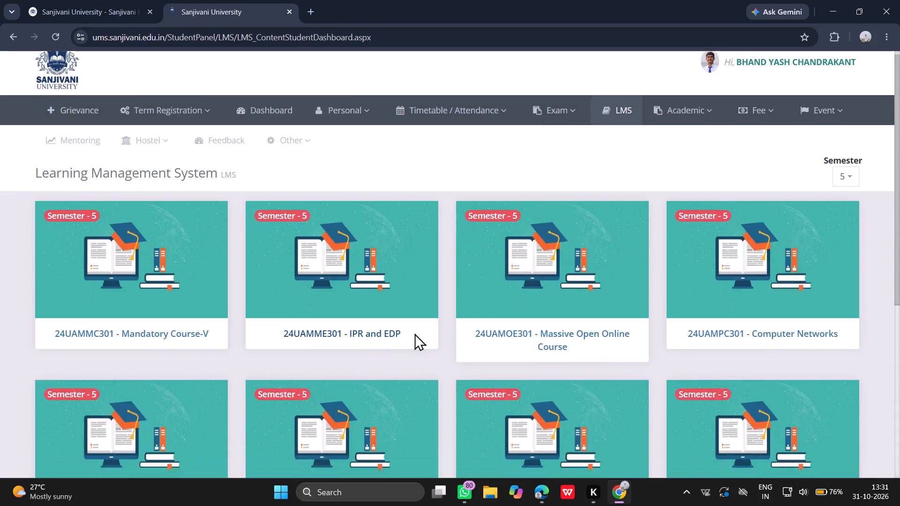
scroll(414, 333, "down", 8)
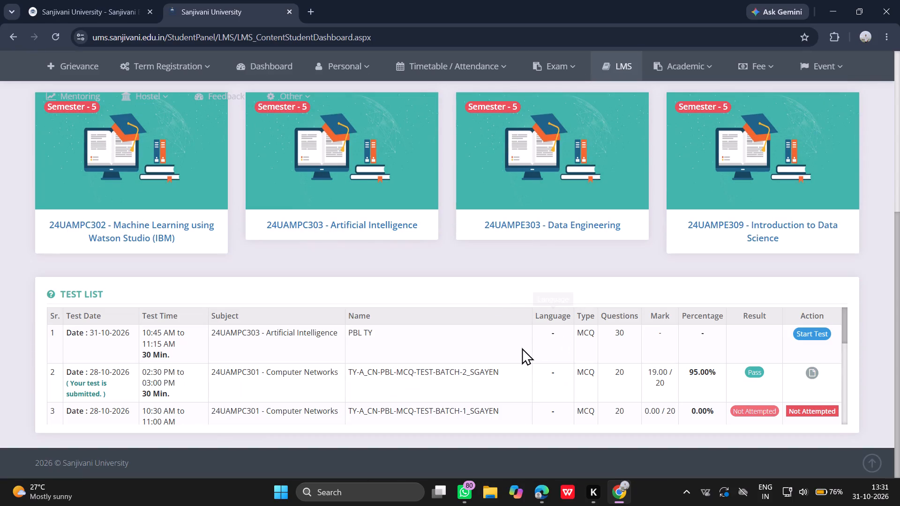
scroll(515, 343, "down", 4)
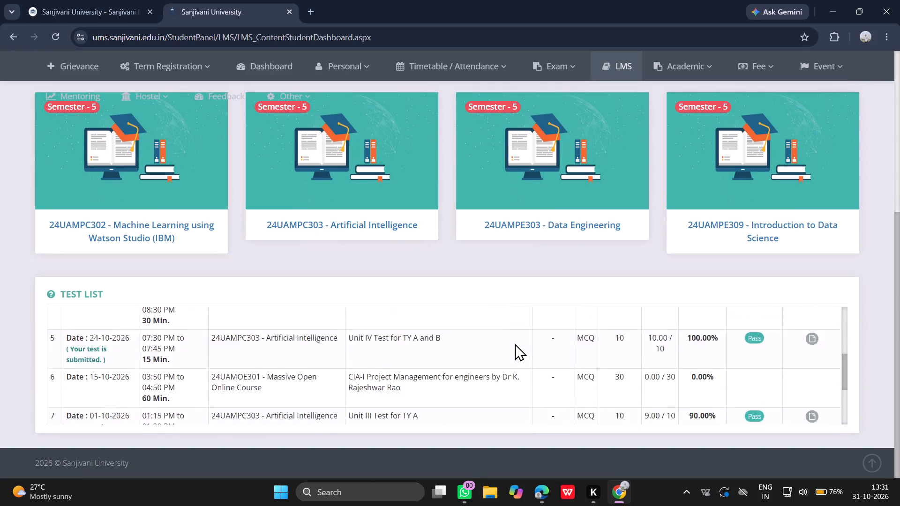
scroll(515, 343, "down", 3)
scroll(507, 337, "up", 3)
scroll(507, 337, "down", 1)
scroll(507, 337, "up", 4)
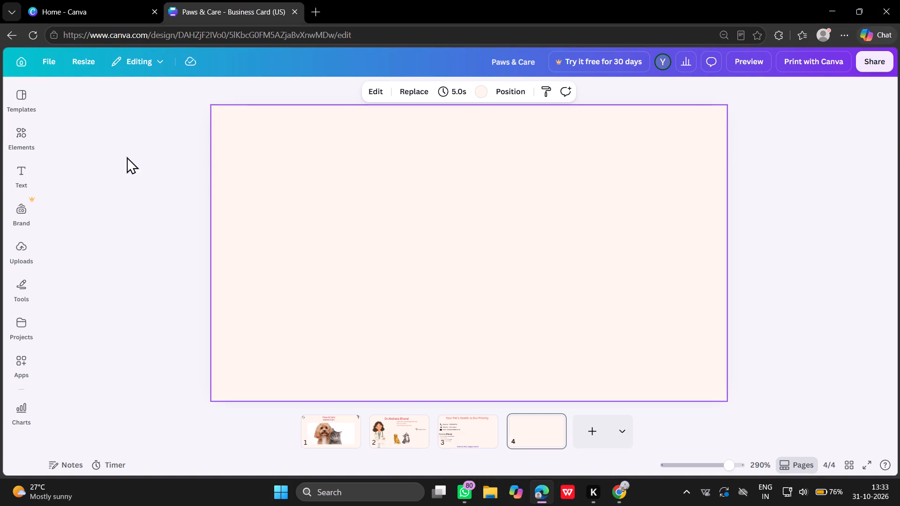
left_click(21, 111)
left_click_drag(32, 167, 37, 167)
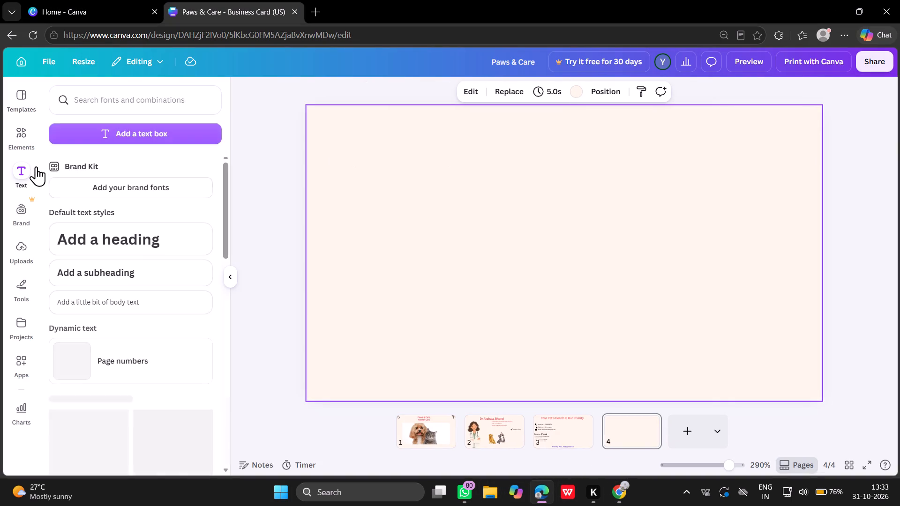
left_click(81, 134)
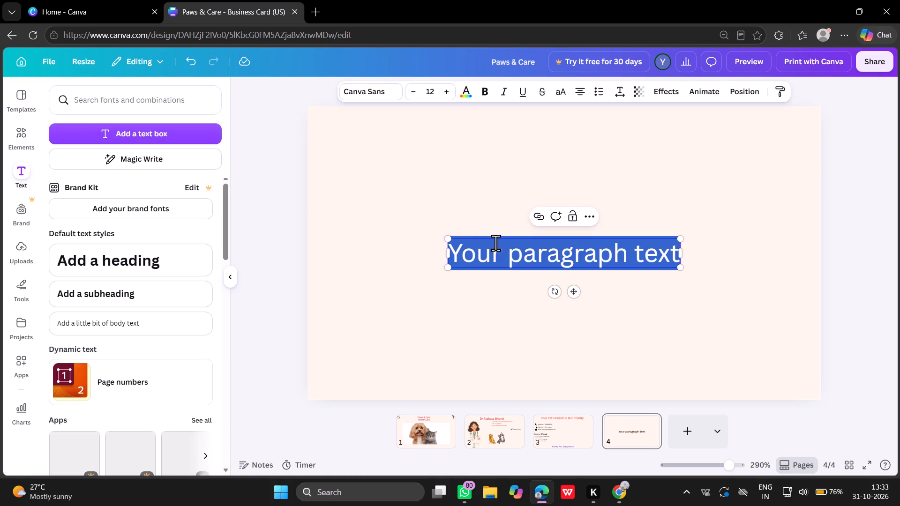
key("BackSpace")
type("Thank You")
type("..")
key("period")
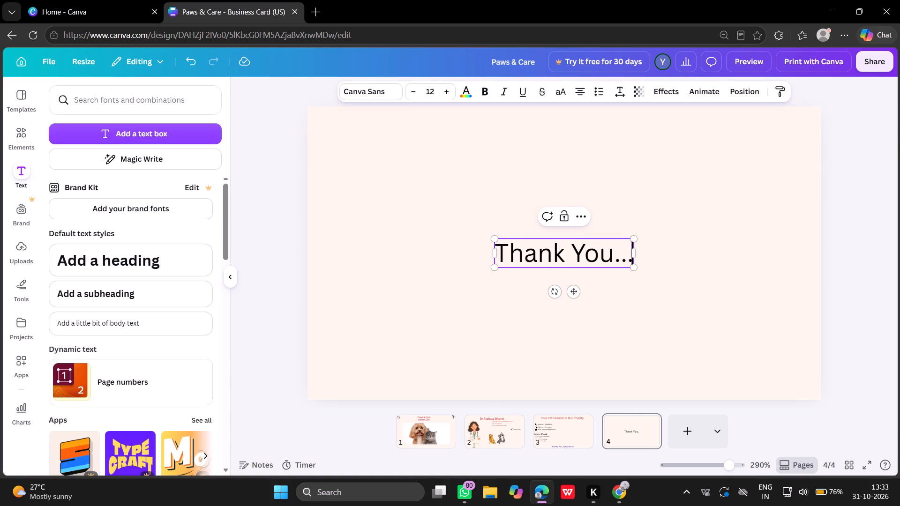
left_click(715, 200)
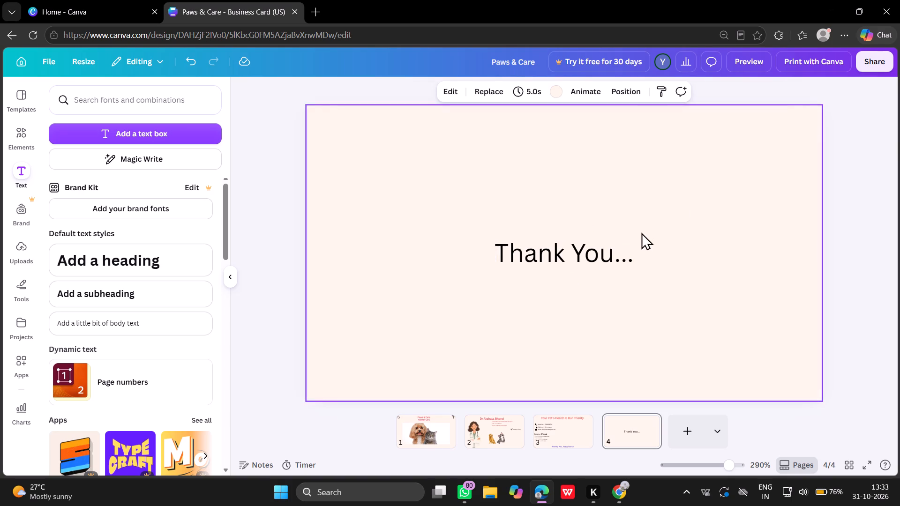
Widen the "Thank You..." text box on both sides and move it up near the top of the card.
left_click_drag(581, 255, 565, 193)
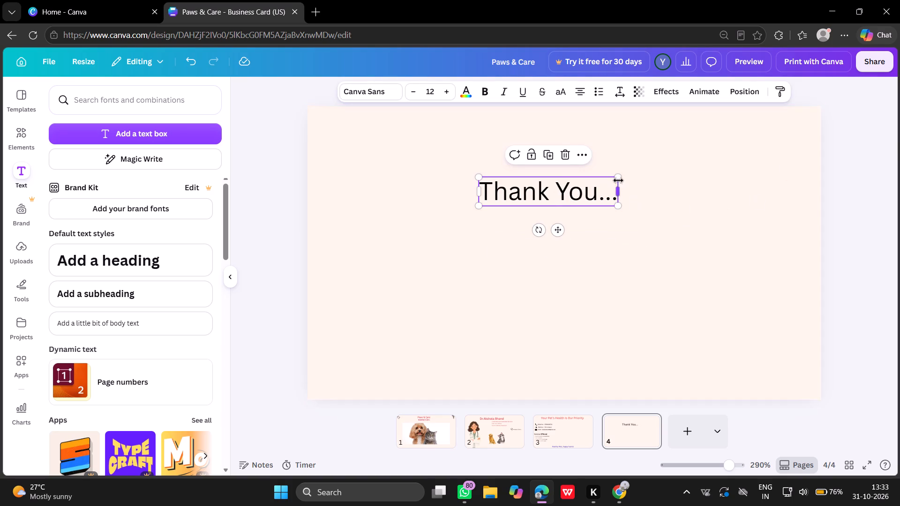
left_click_drag(619, 189, 660, 190)
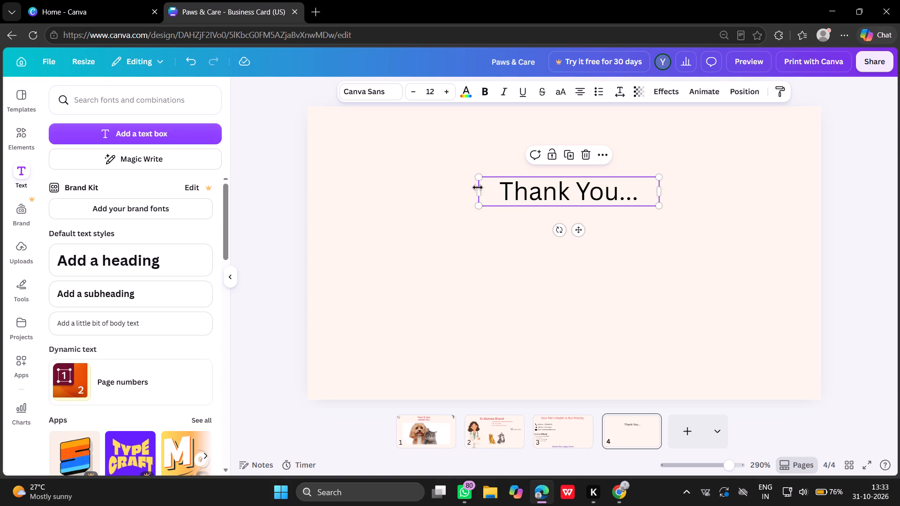
left_click_drag(478, 189, 424, 188)
left_click_drag(514, 194, 525, 172)
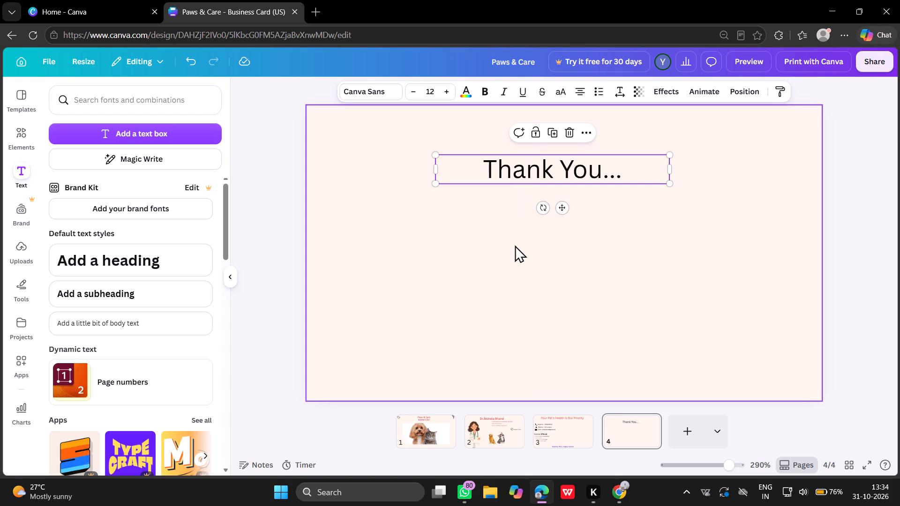
Change the text colour of "Thank You..." on page 4 to the design's bright red.
scroll(585, 217, "down", 2)
left_click(607, 175)
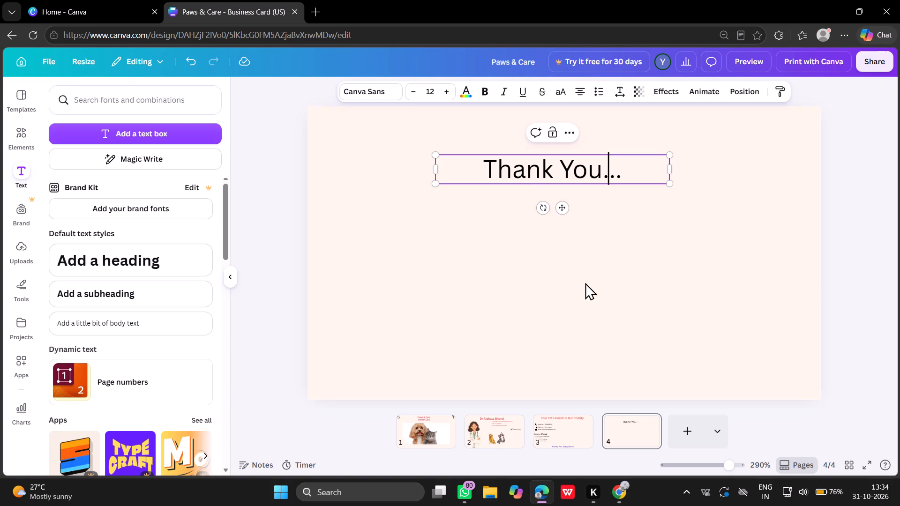
left_click(587, 283)
left_click(558, 165)
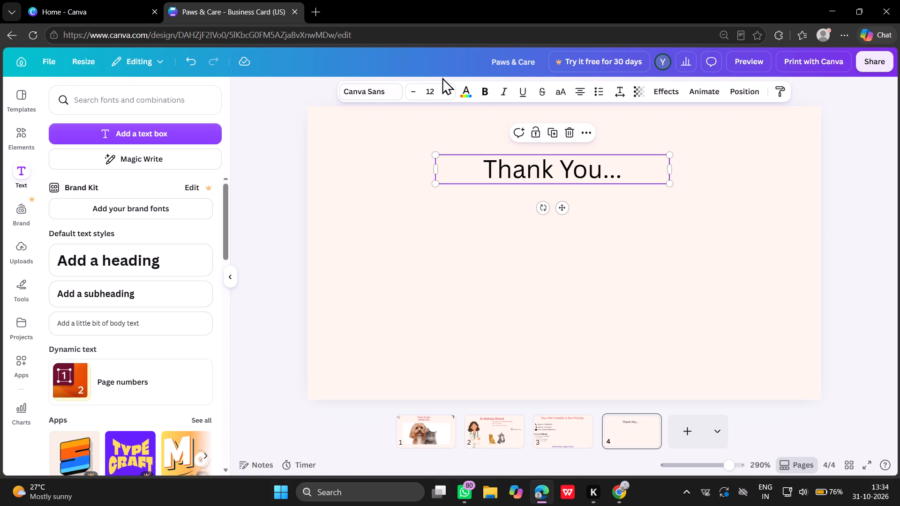
left_click(461, 89)
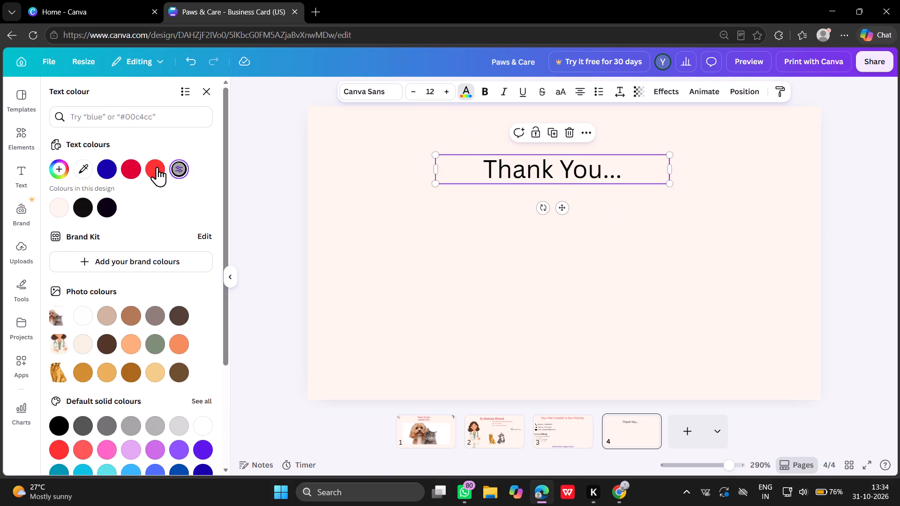
left_click(157, 167)
left_click(453, 224)
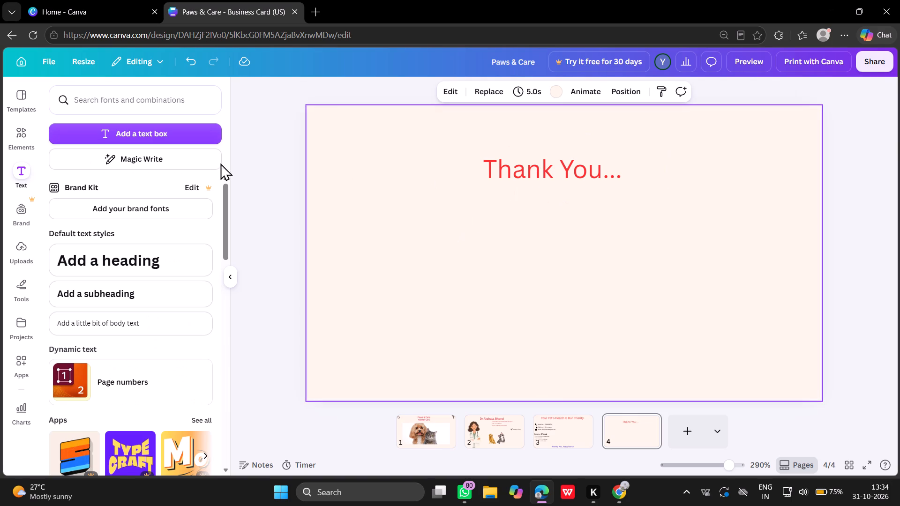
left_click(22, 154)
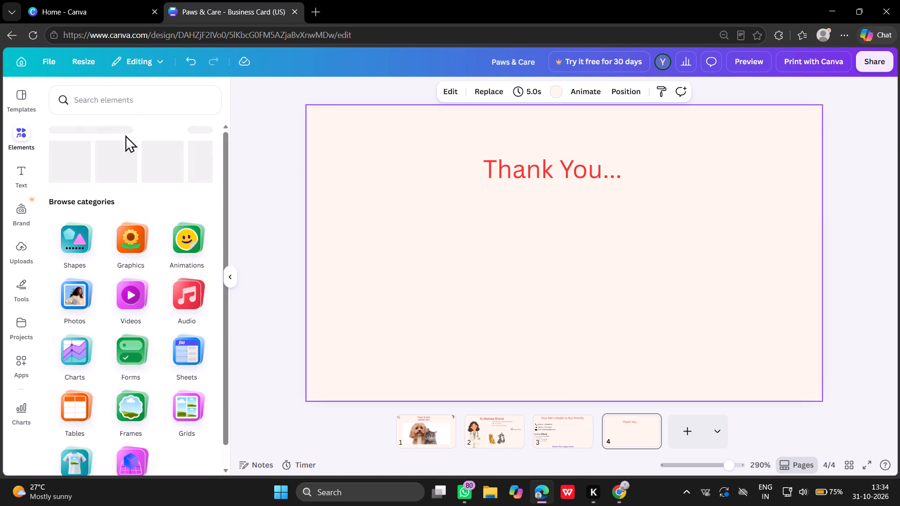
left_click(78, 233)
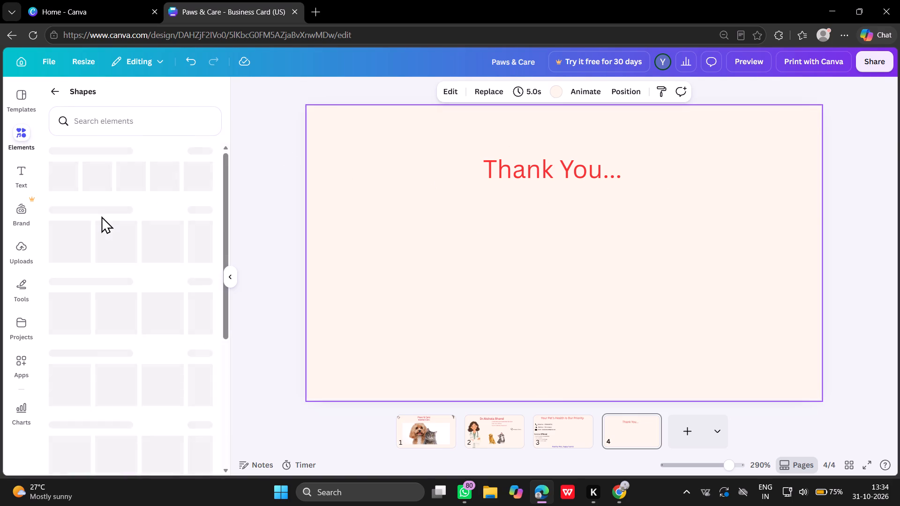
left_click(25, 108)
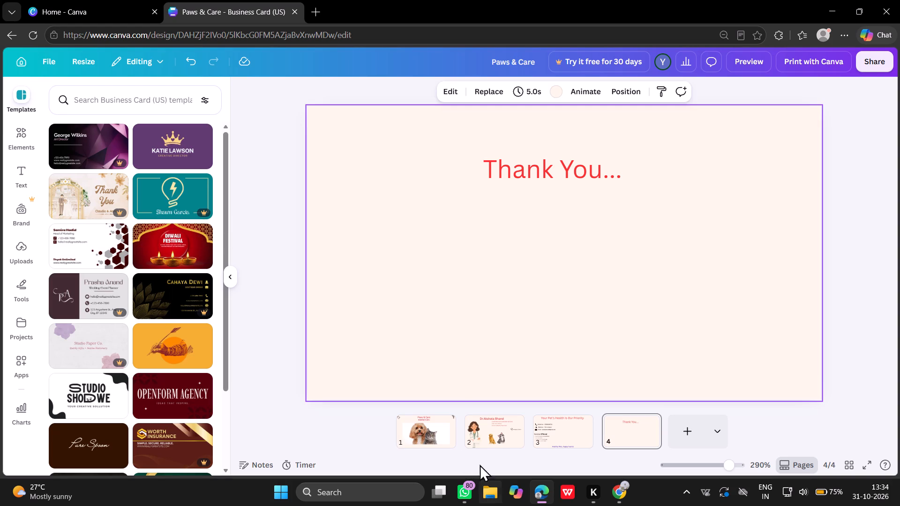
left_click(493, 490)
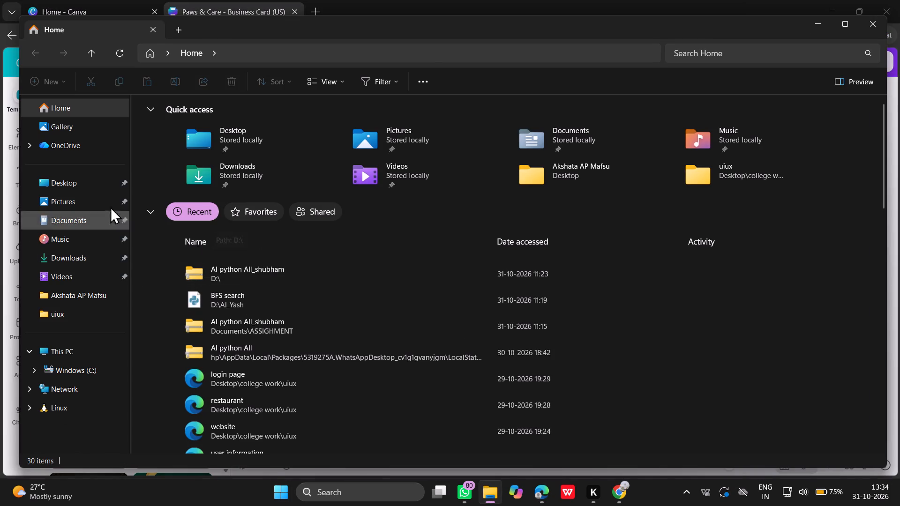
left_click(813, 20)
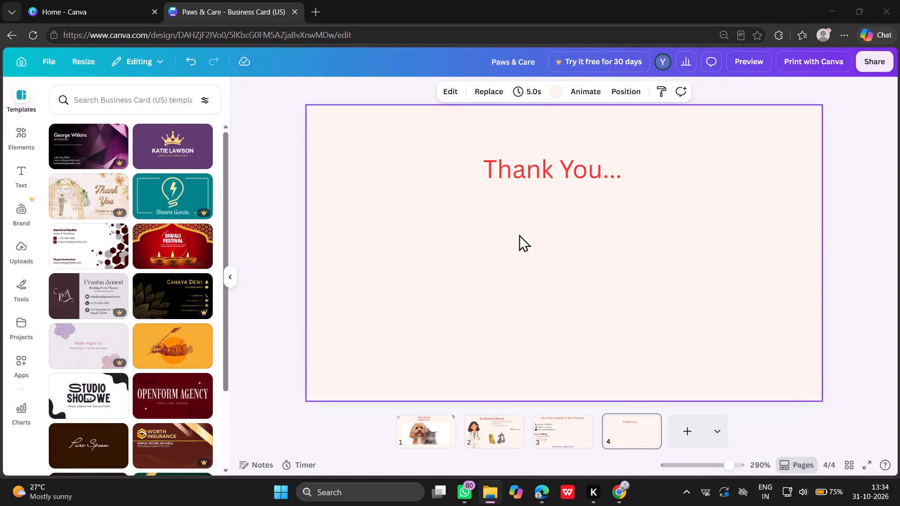
Look back through the earlier pages of the card design and return to the "Thank You..." text on page 4.
scroll(517, 234, "down", 4)
scroll(517, 234, "up", 6)
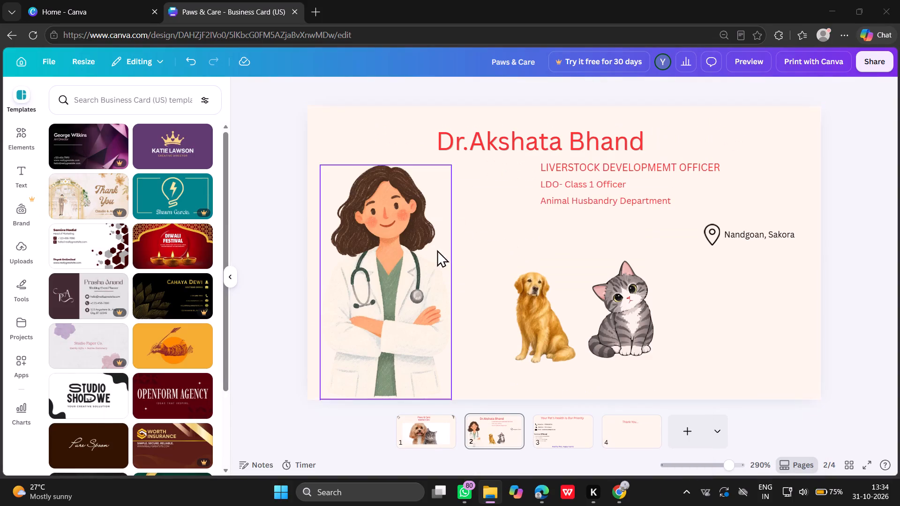
scroll(472, 275, "down", 1)
scroll(564, 244, "up", 1)
scroll(564, 244, "down", 5)
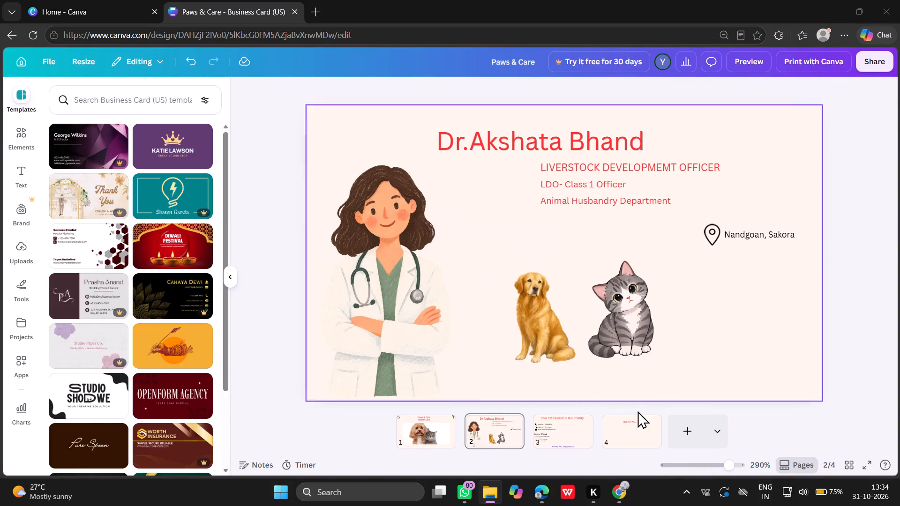
left_click(635, 439)
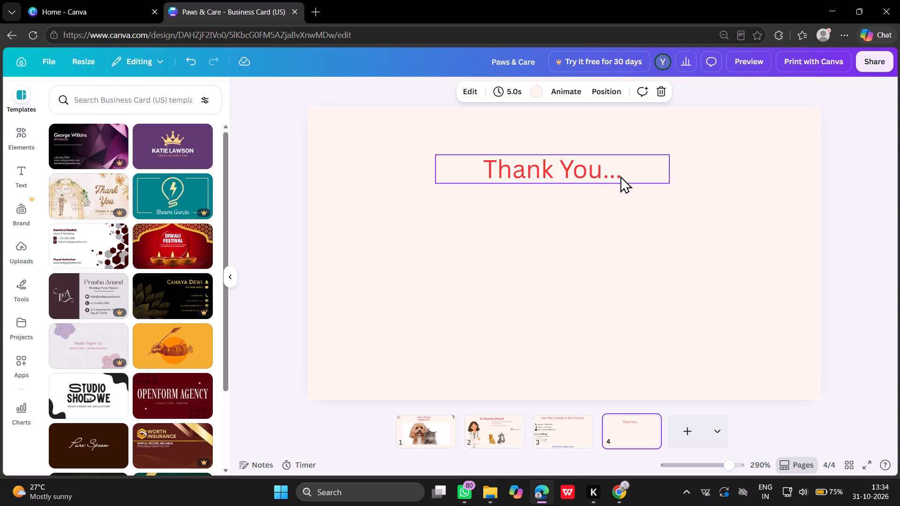
left_click(622, 176)
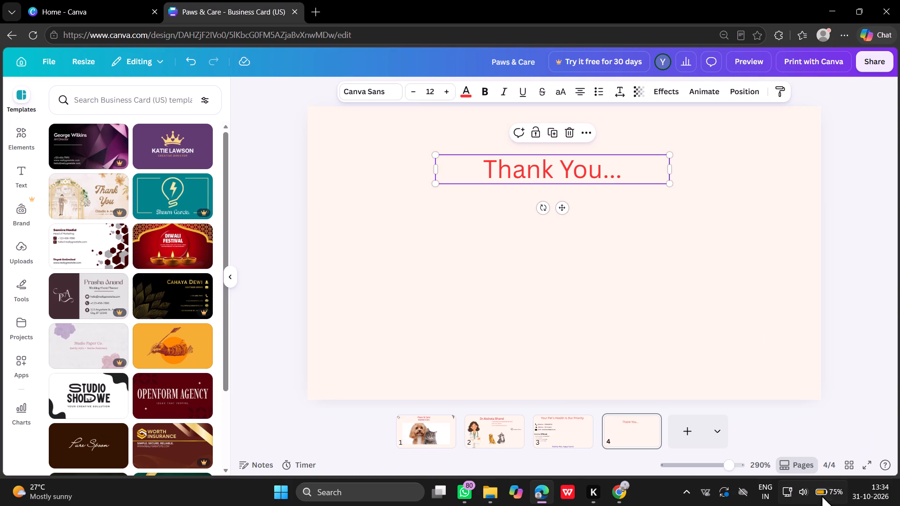
Set the display brightness to just under a tenth of its range in the system quick settings.
left_click(819, 499)
left_click(727, 393)
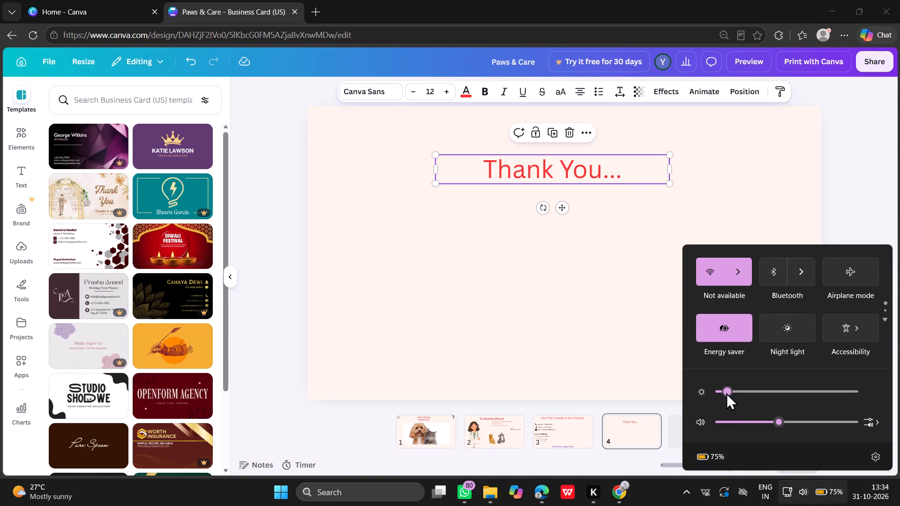
left_click(726, 393)
left_click(801, 219)
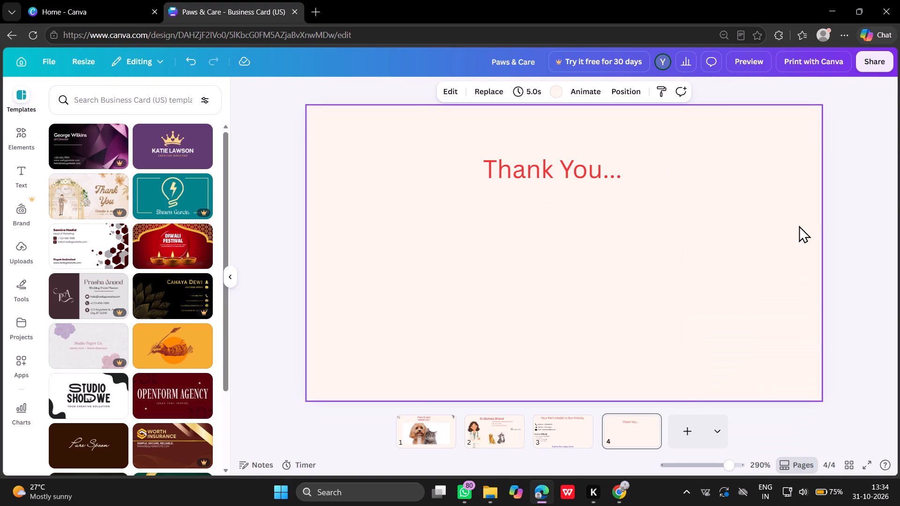
Make the "Thank You..." text on page 4 bold.
left_click(525, 193)
left_click(538, 165)
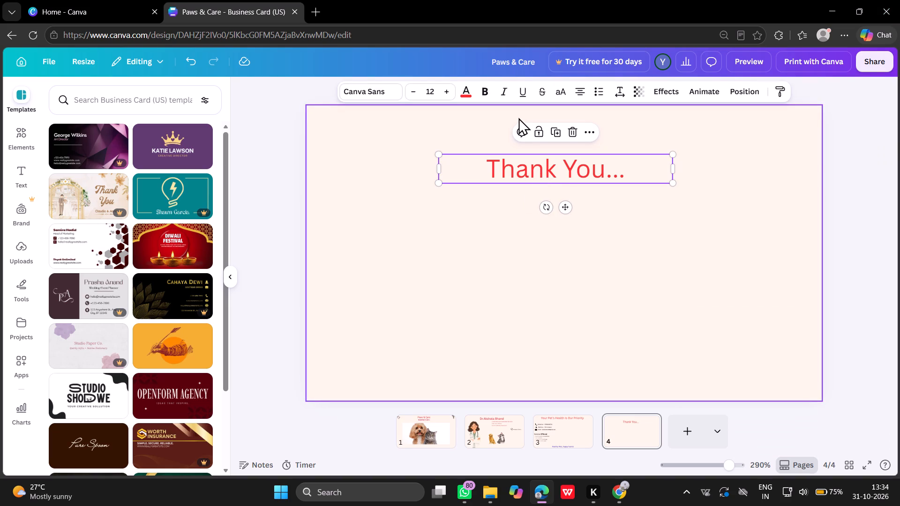
left_click(481, 92)
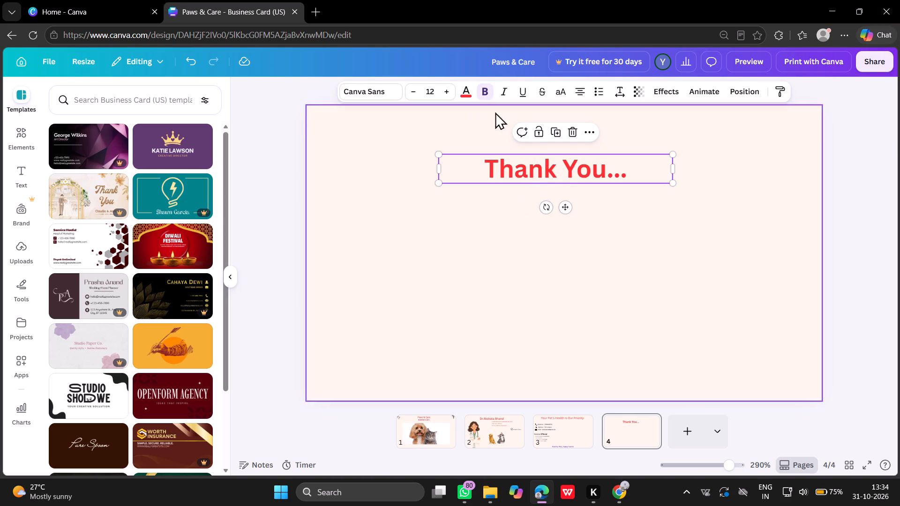
Add a square from the basic shapes to page 4, below and to the left of "Thank You...".
left_click(592, 244)
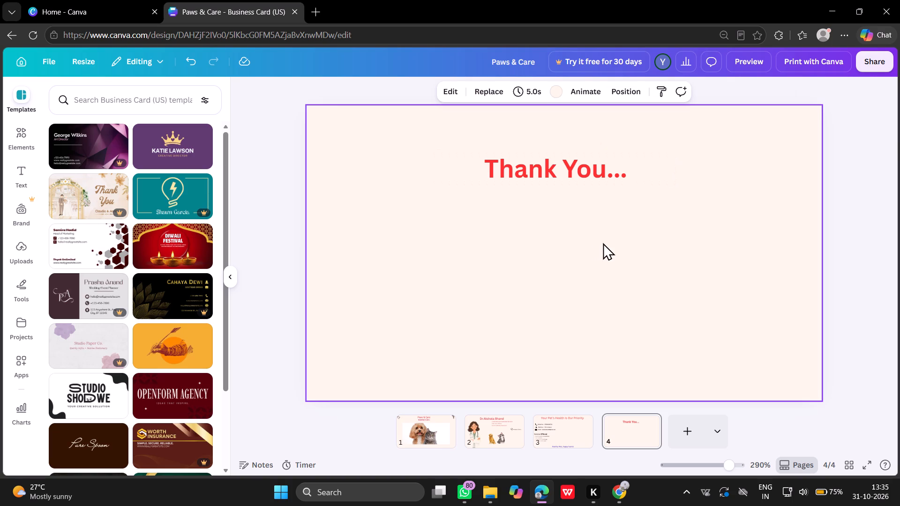
scroll(521, 211, "up", 2)
scroll(522, 211, "down", 2)
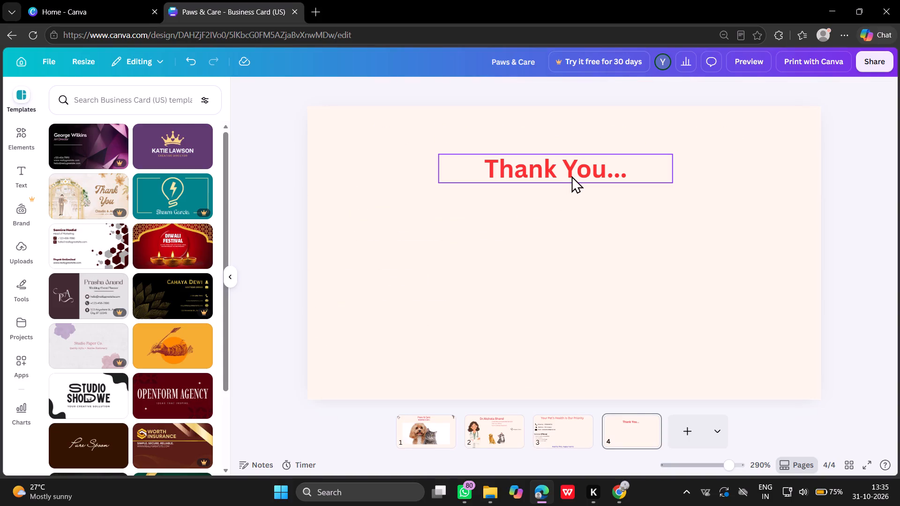
left_click(35, 111)
left_click(31, 125)
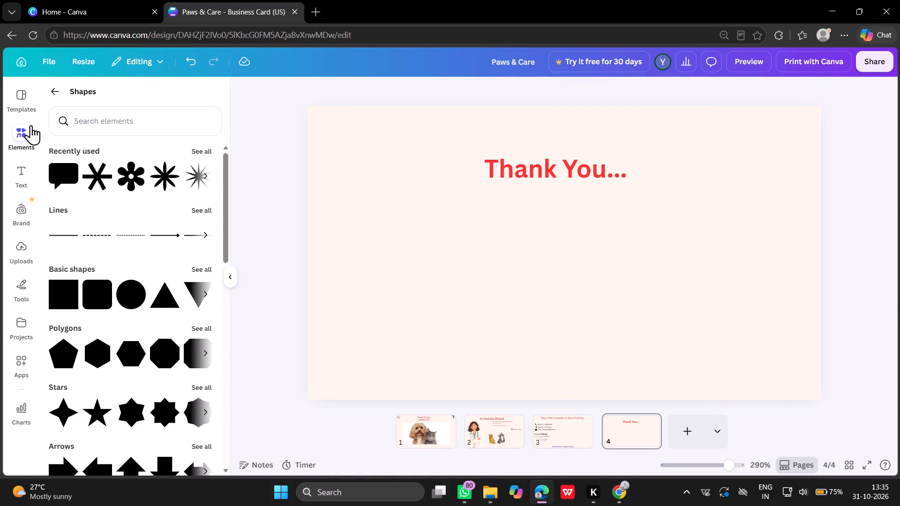
scroll(148, 192, "down", 2)
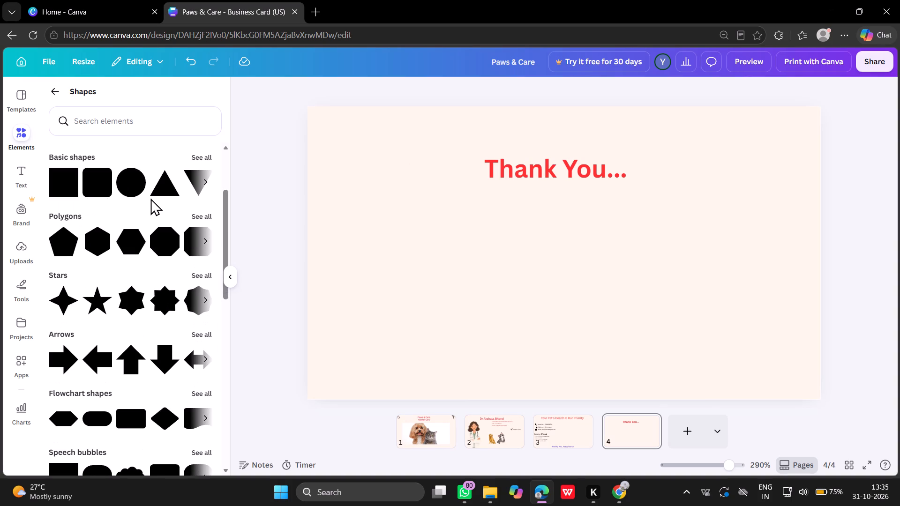
left_click_drag(74, 181, 402, 275)
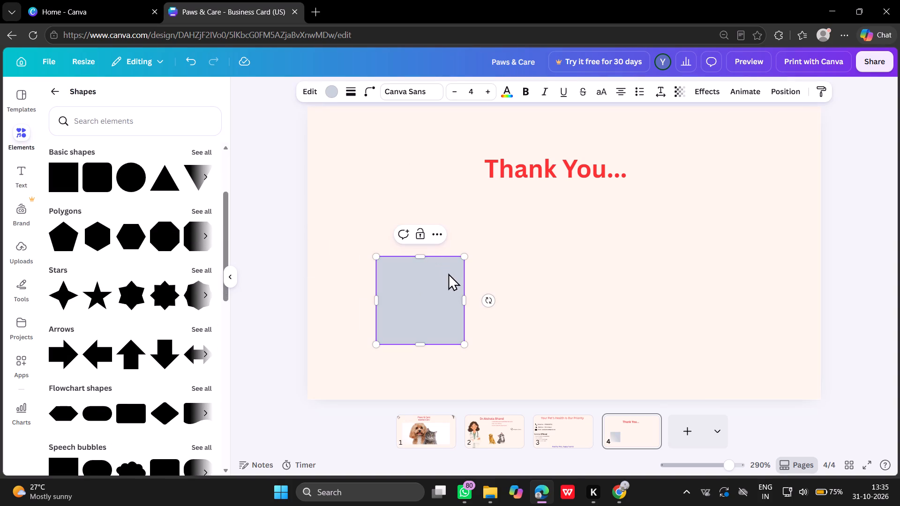
Enlarge the square slightly, a little wider than tall, and position it near the left edge of page 4 below the heading.
left_click_drag(441, 303, 429, 269)
left_click_drag(429, 269, 427, 263)
left_click_drag(376, 257, 366, 259)
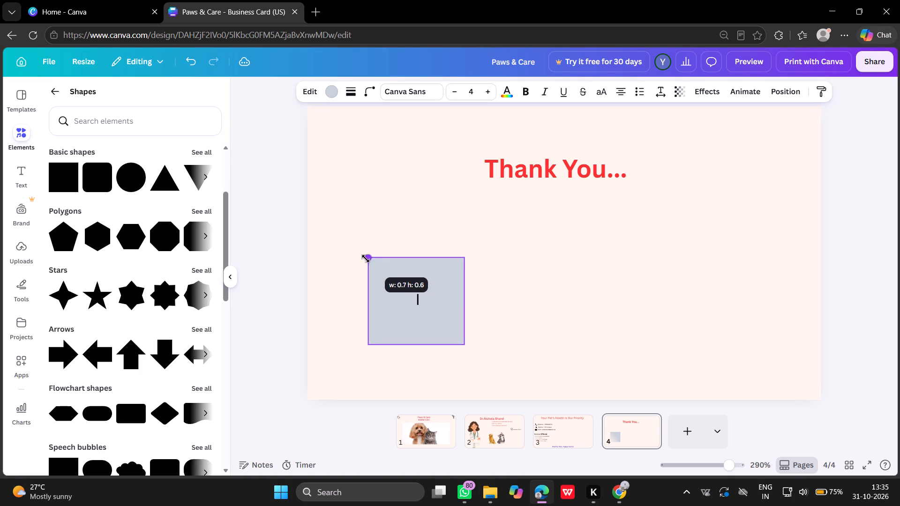
left_click_drag(366, 259, 350, 239)
left_click_drag(402, 305, 400, 285)
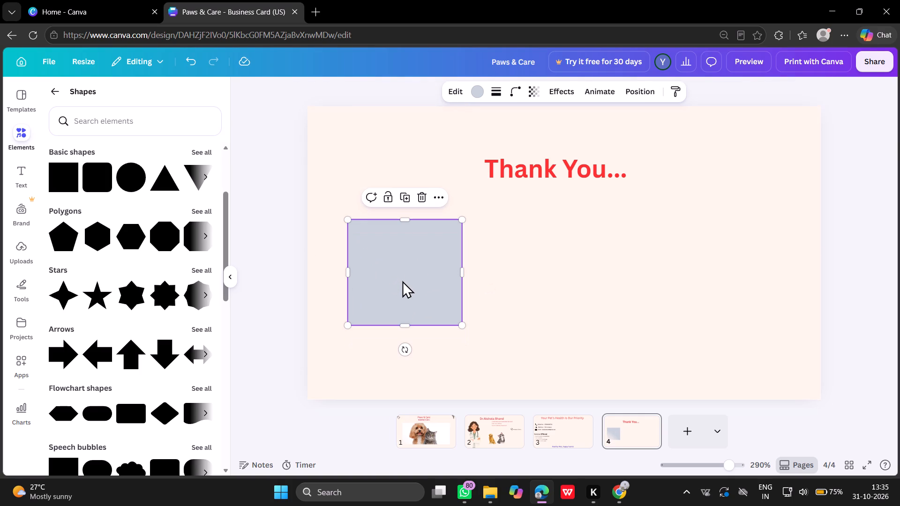
left_click_drag(402, 281, 370, 280)
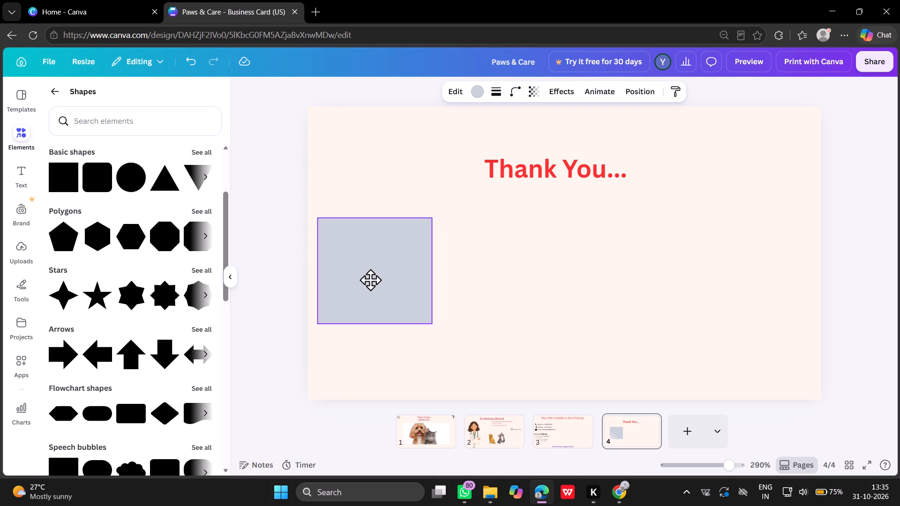
left_click_drag(370, 280, 365, 275)
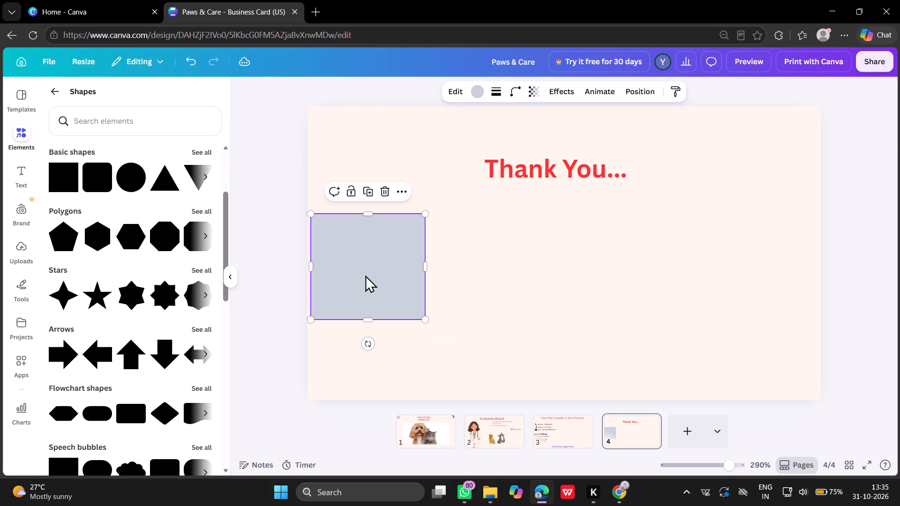
left_click_drag(314, 217, 337, 231)
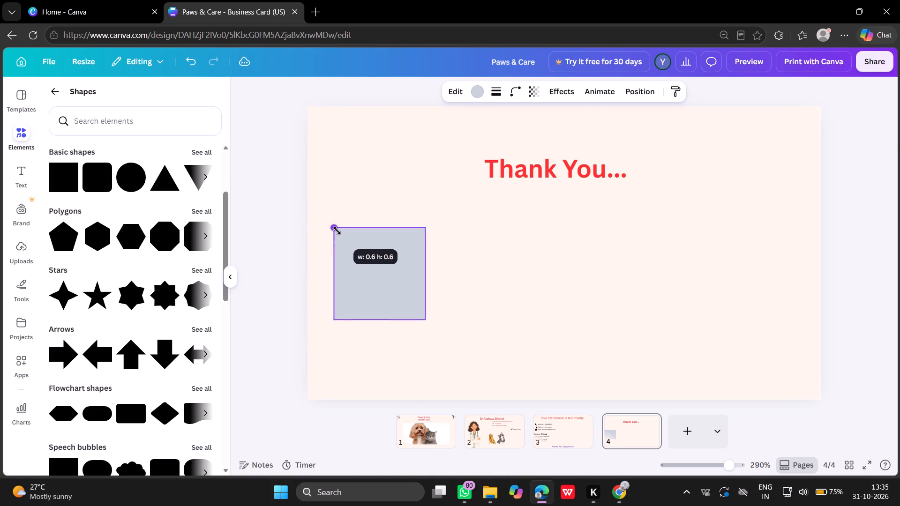
left_click_drag(337, 231, 330, 230)
left_click(368, 291)
scroll(381, 273, "down", 1)
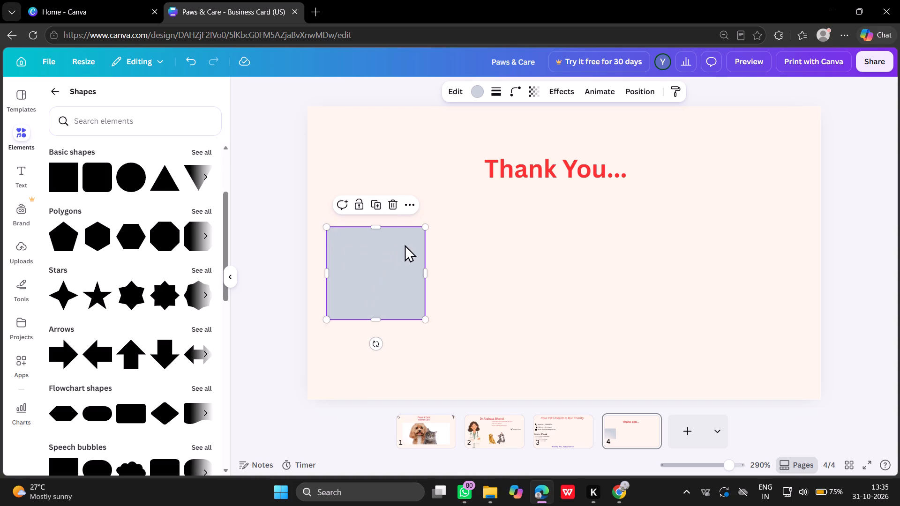
Add a circle about 0.6 wide and high beside the square, under the "Thank You..." text.
left_click_drag(134, 175, 507, 283)
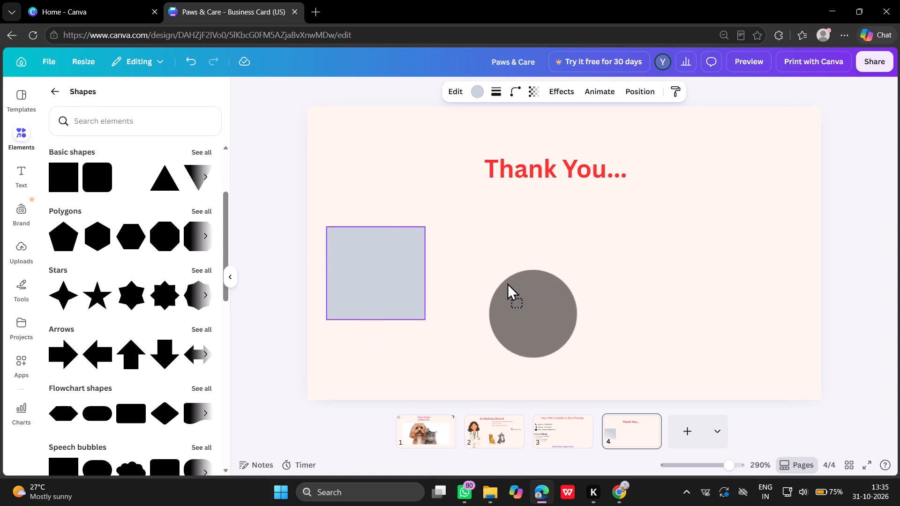
left_click_drag(507, 283, 500, 240)
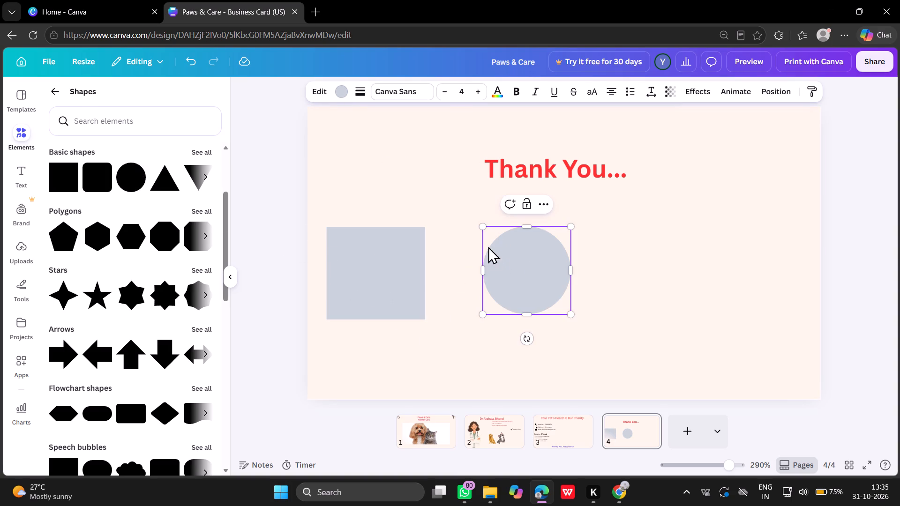
left_click_drag(482, 228, 472, 225)
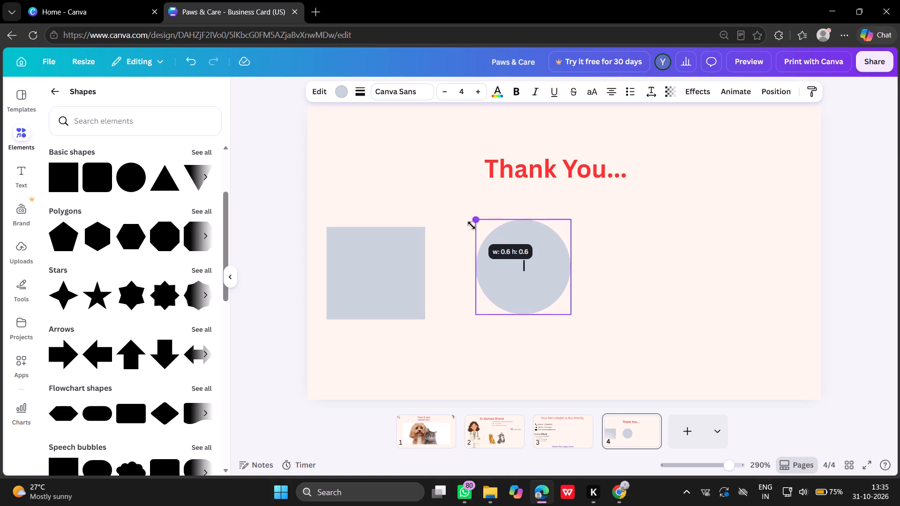
left_click_drag(472, 225, 468, 239)
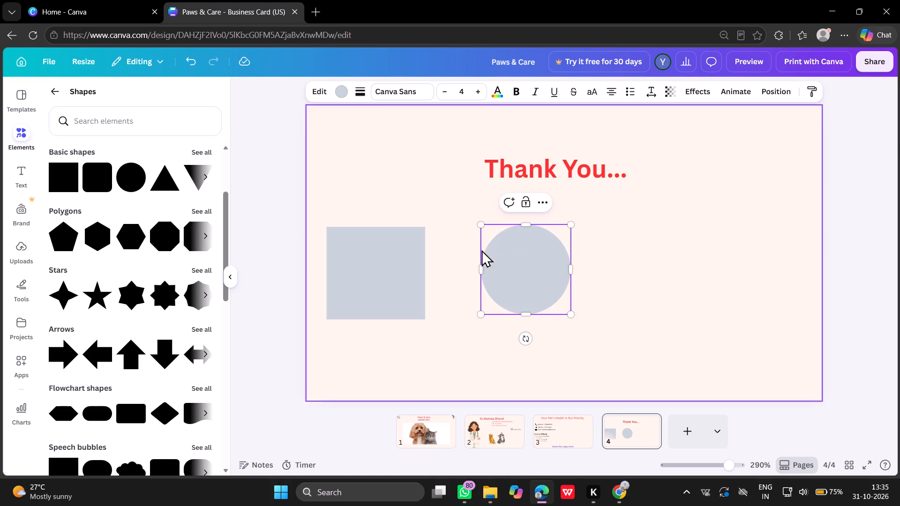
left_click_drag(522, 257, 526, 259)
Add a triangle to the right of the circle, stretched slightly wider and taller with its tip level with the circle's top.
left_click_drag(170, 174, 535, 264)
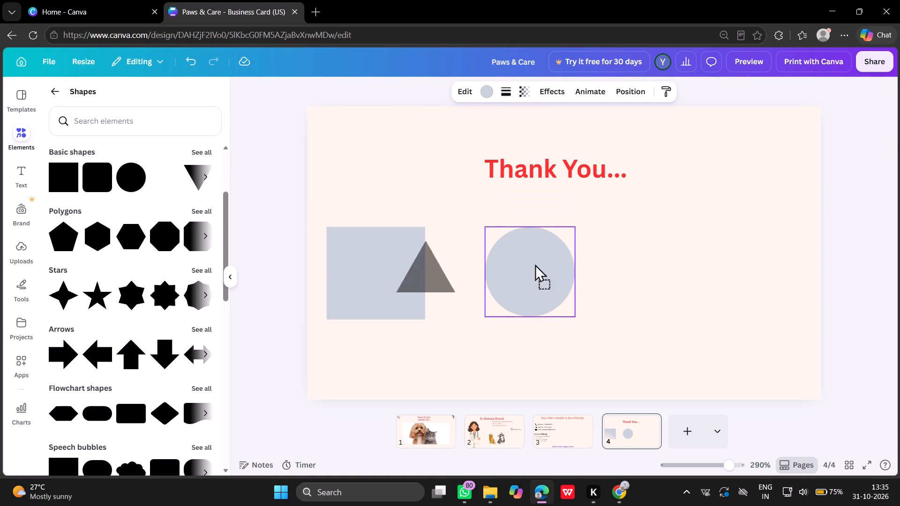
left_click_drag(535, 264, 669, 232)
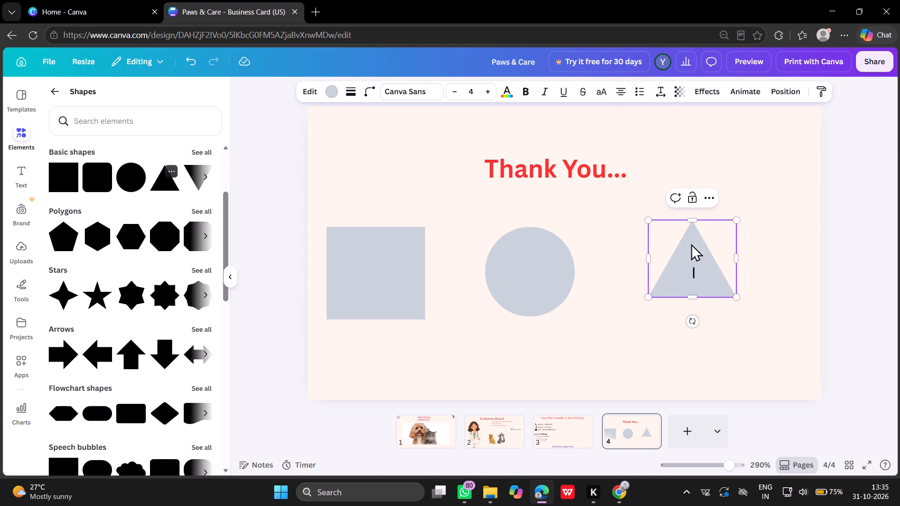
left_click_drag(691, 296, 690, 311)
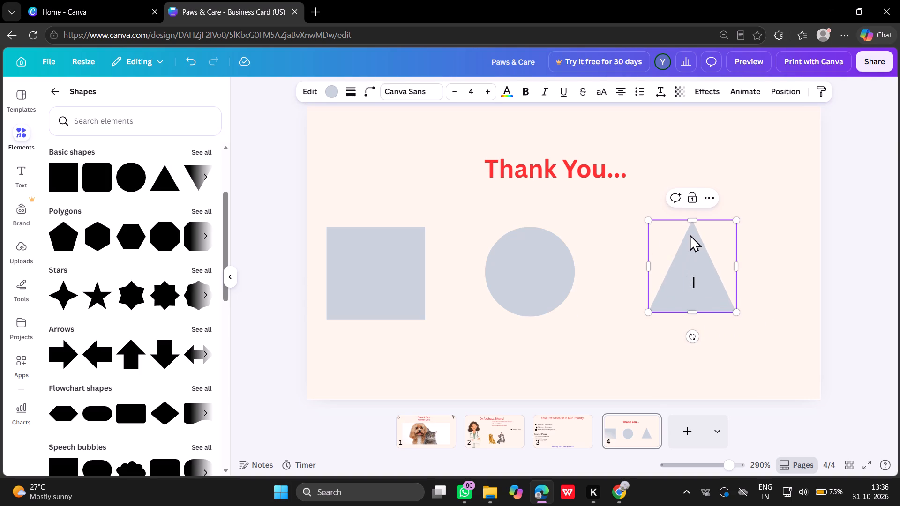
left_click_drag(693, 220, 696, 224)
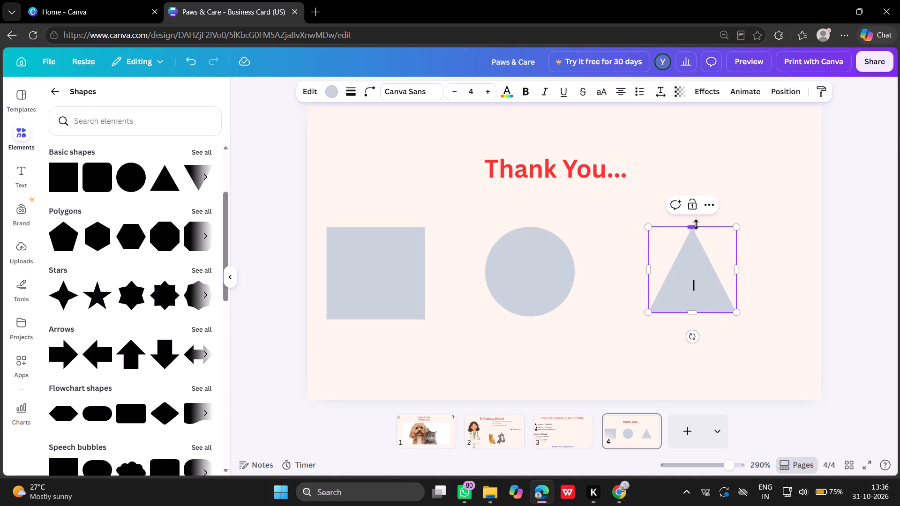
left_click_drag(651, 269, 646, 270)
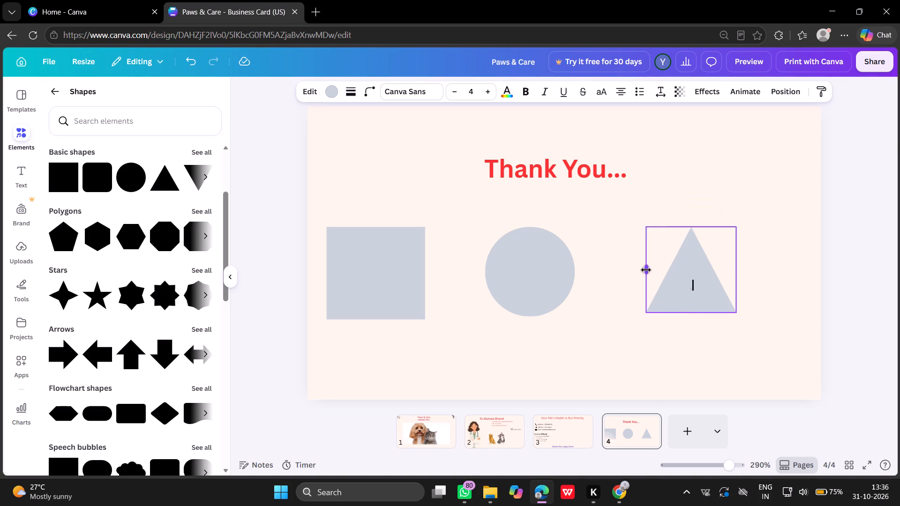
left_click_drag(646, 270, 642, 271)
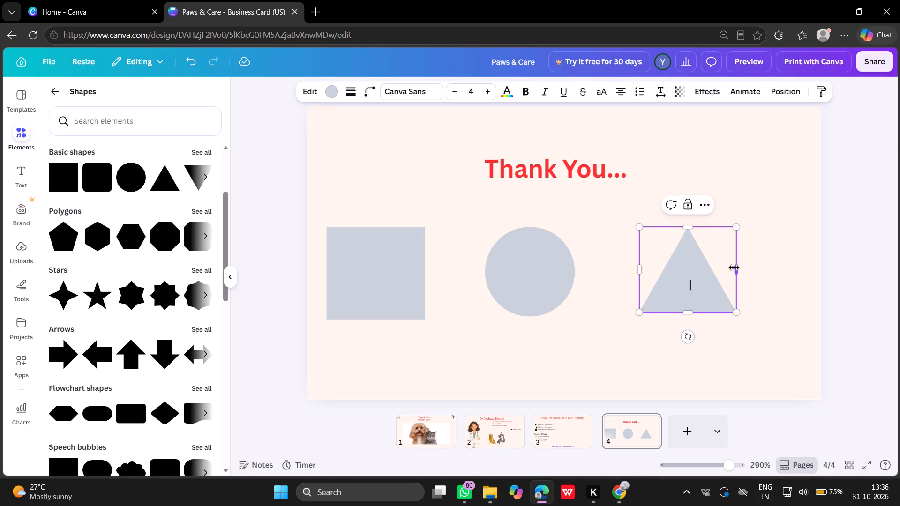
left_click(734, 268)
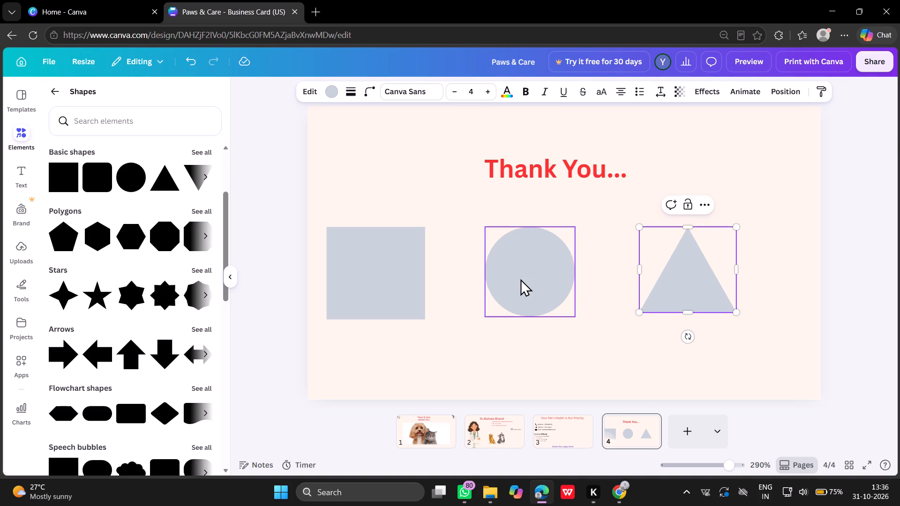
Move the circle slightly right, between the square and the triangle, with its top level with theirs.
left_click_drag(520, 279, 536, 275)
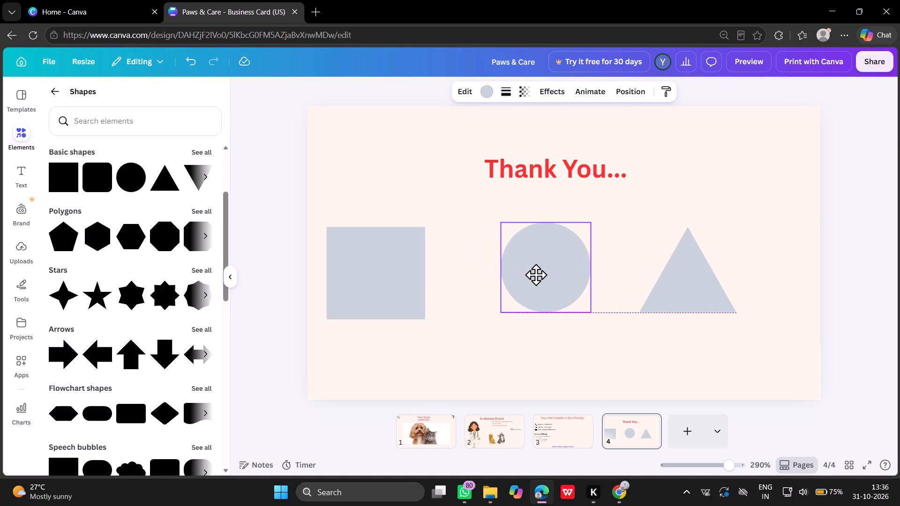
left_click_drag(536, 275, 536, 276)
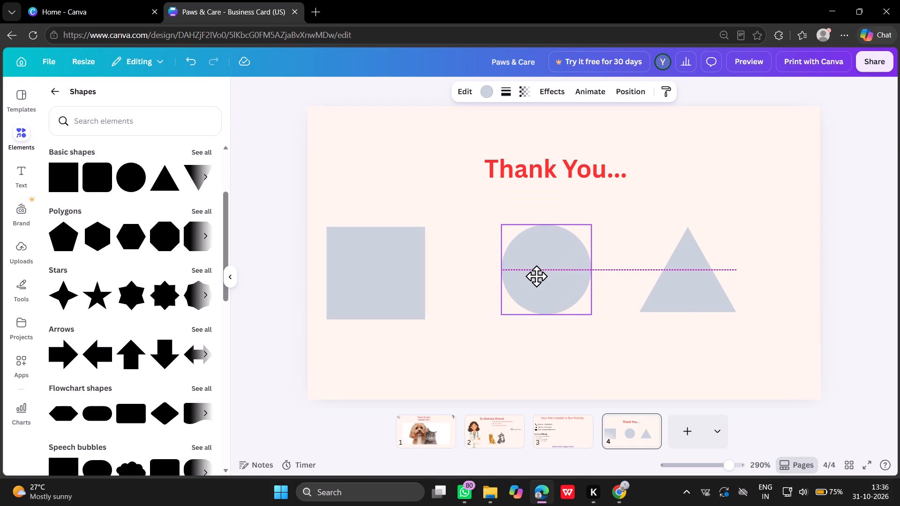
left_click_drag(536, 276, 540, 277)
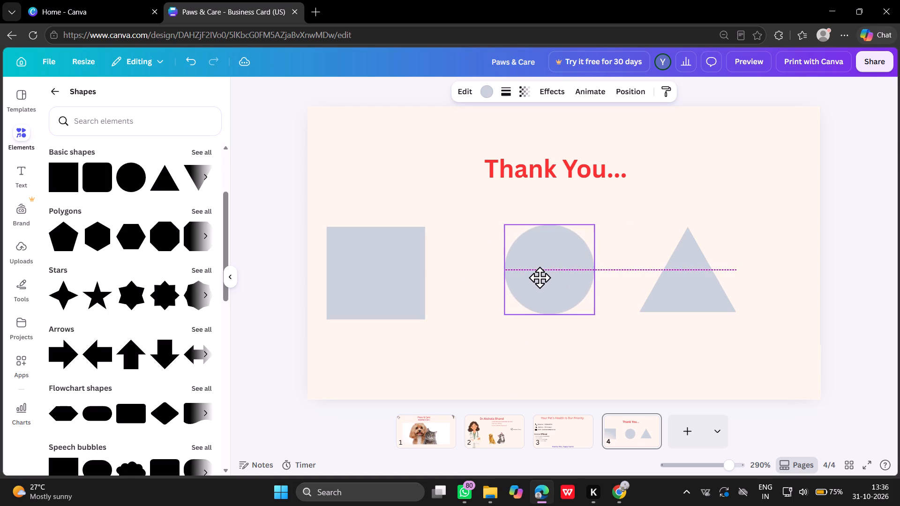
left_click_drag(540, 277, 542, 281)
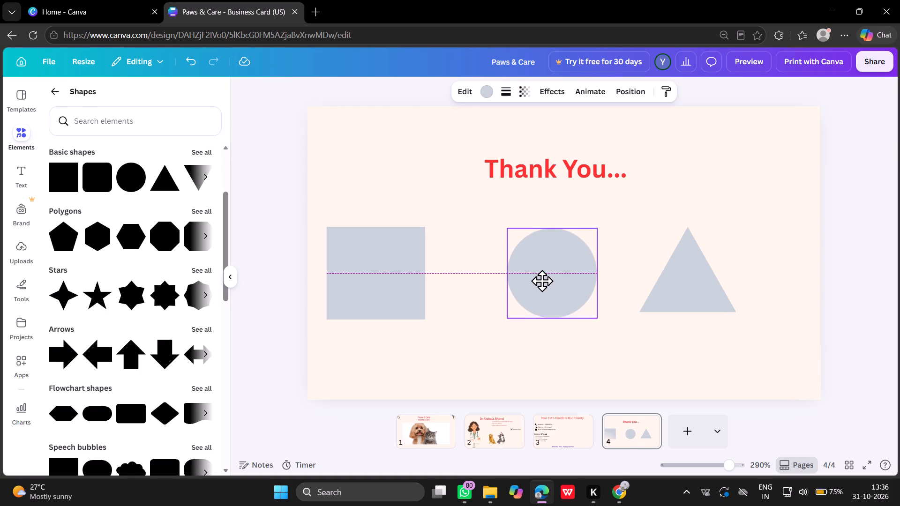
left_click_drag(542, 281, 542, 279)
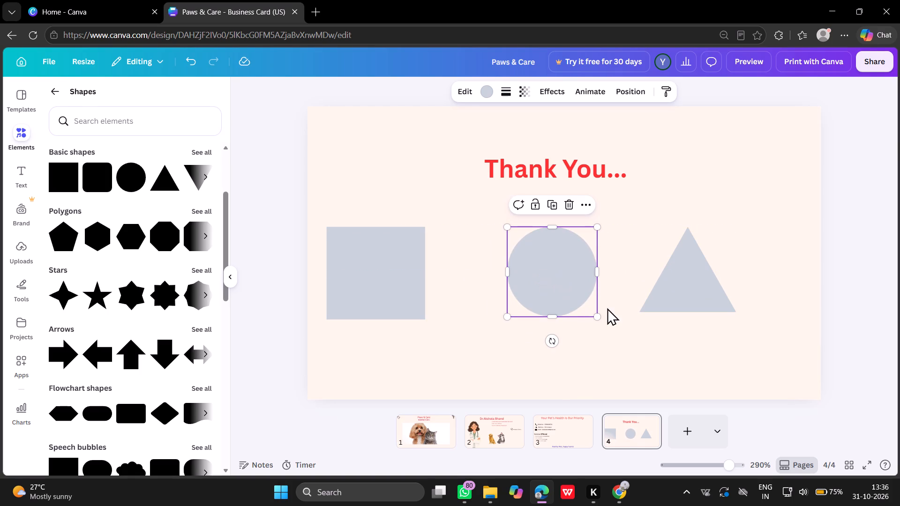
left_click(668, 331)
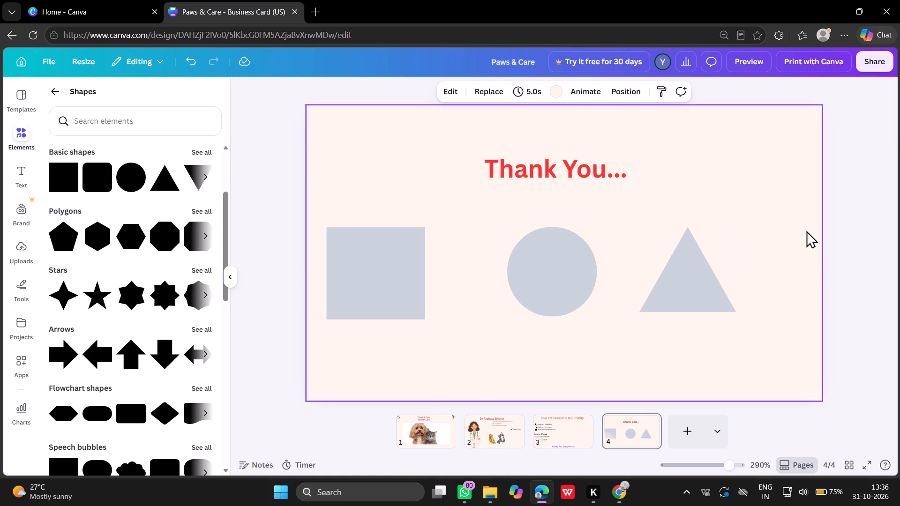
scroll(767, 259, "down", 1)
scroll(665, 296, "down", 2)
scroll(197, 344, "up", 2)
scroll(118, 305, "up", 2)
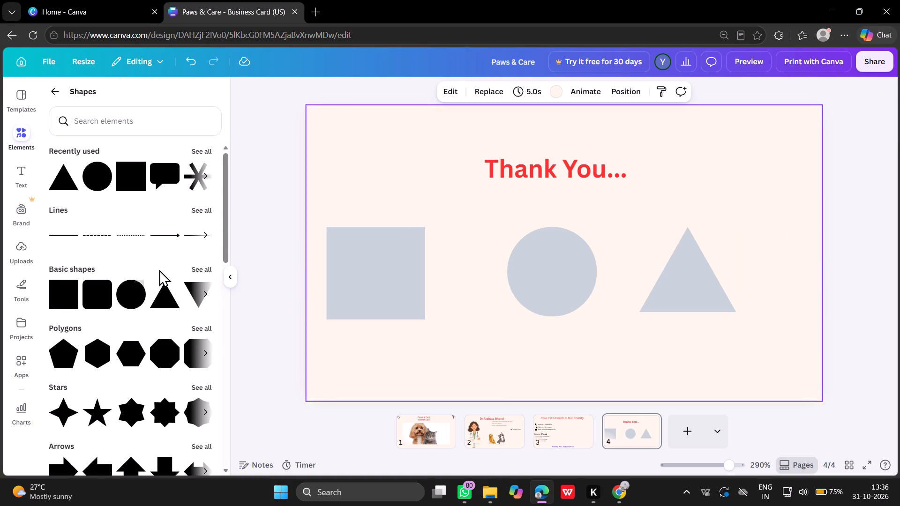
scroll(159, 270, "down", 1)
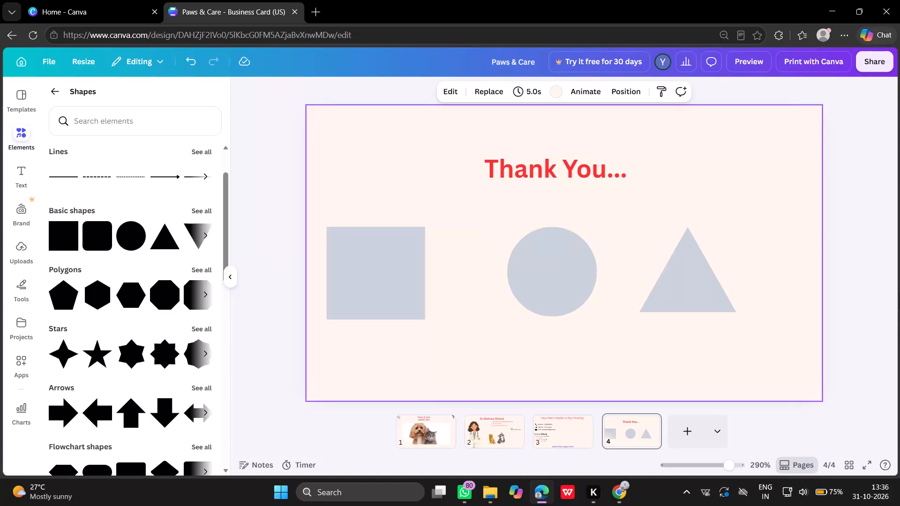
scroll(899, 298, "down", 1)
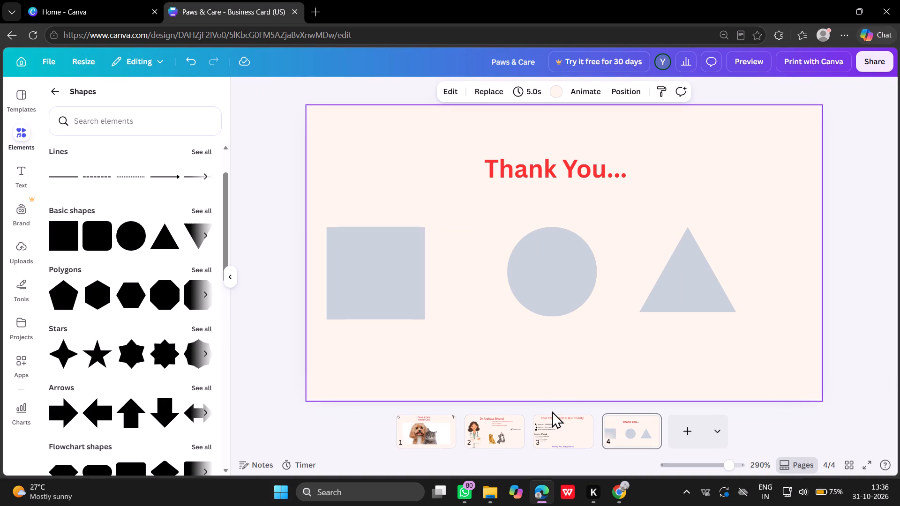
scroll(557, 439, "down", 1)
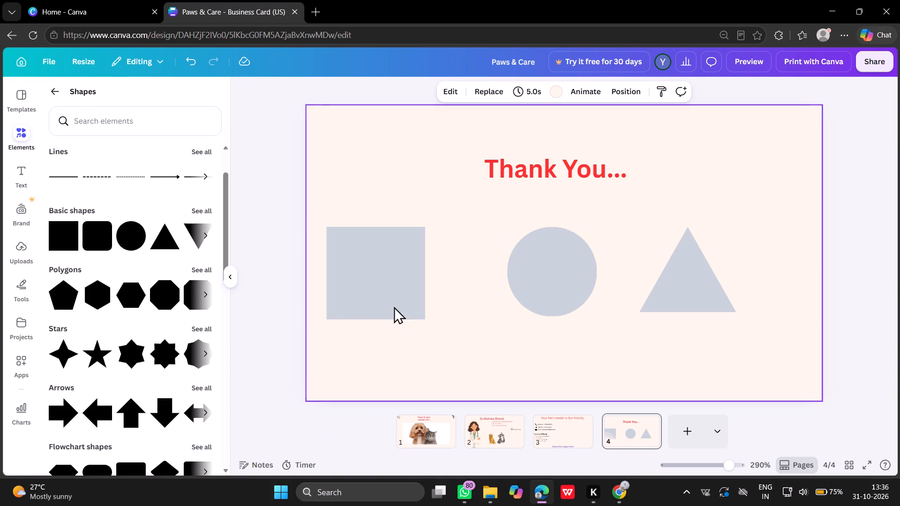
Try several of the design's existing colours on the page 4 square, settling on a white fill.
left_click(382, 278)
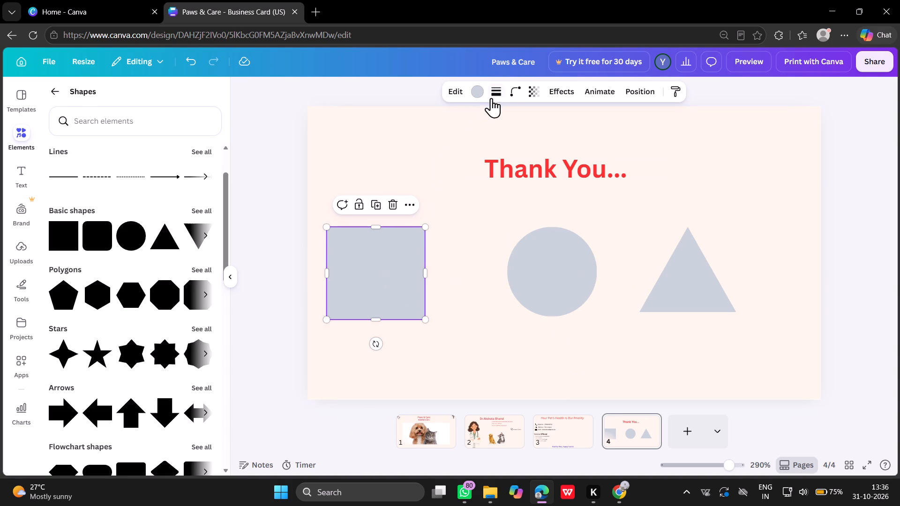
left_click(481, 91)
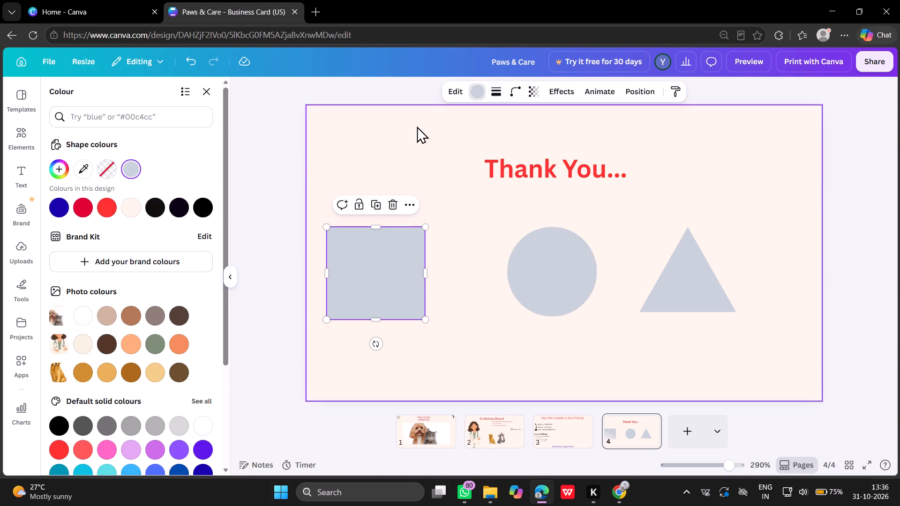
left_click(105, 202)
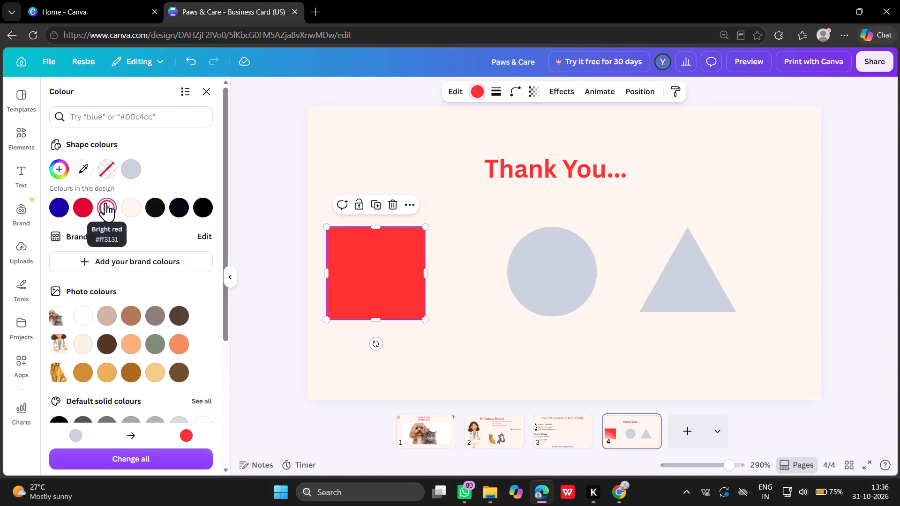
left_click(124, 208)
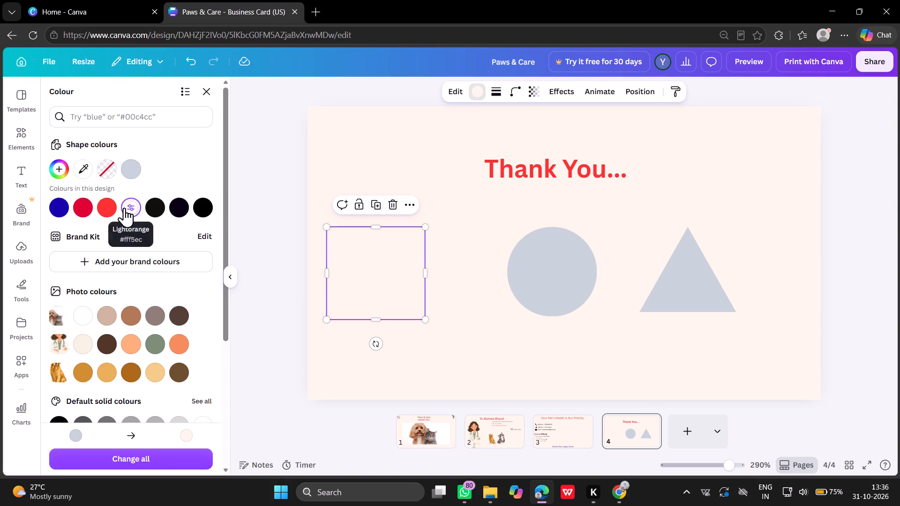
left_click(147, 201)
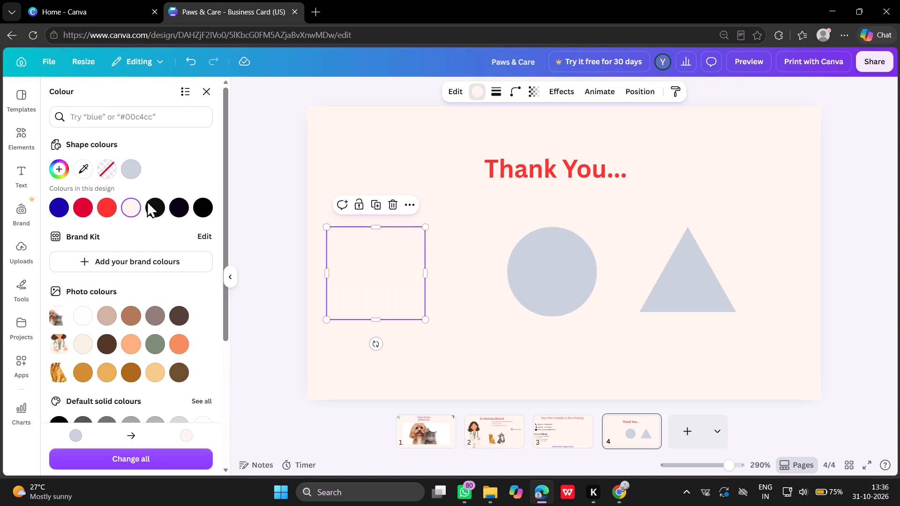
left_click(164, 210)
left_click(172, 207)
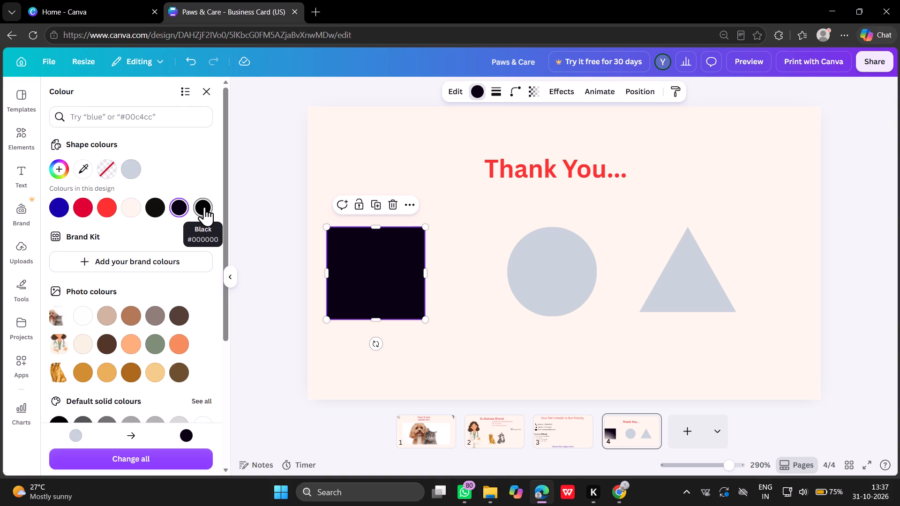
scroll(217, 265, "down", 2)
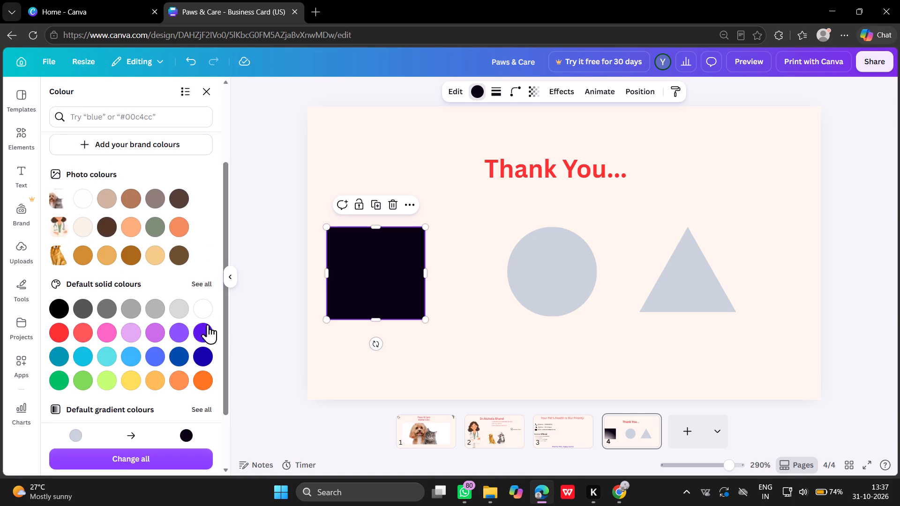
left_click(205, 312)
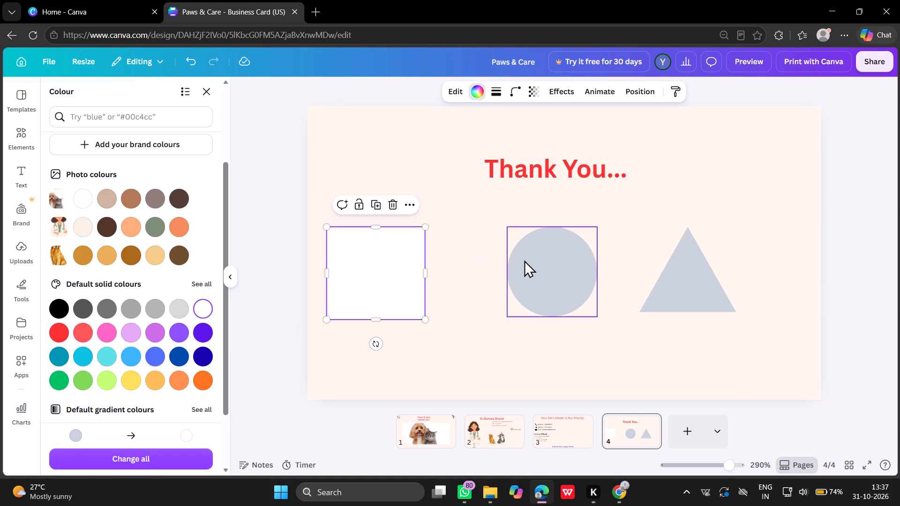
Fill the circle and the triangle on page 4 with white to match the square.
left_click(532, 265)
left_click(207, 312)
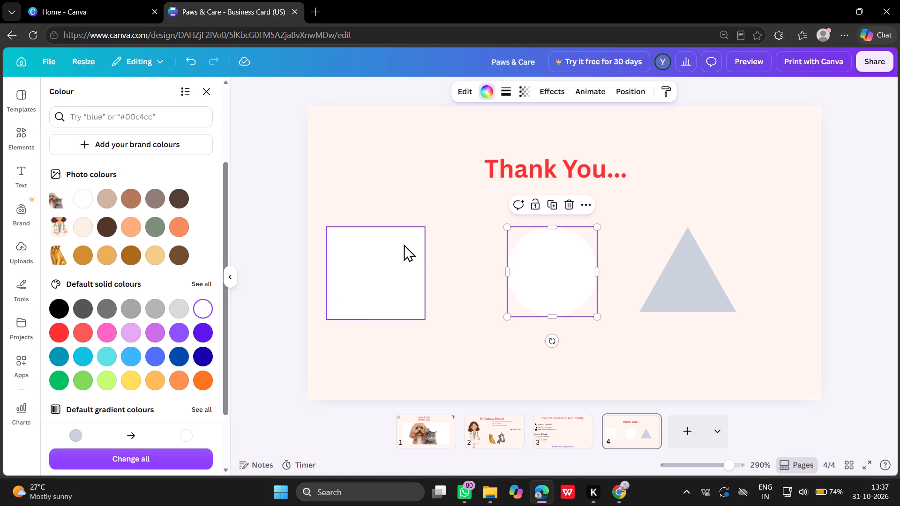
left_click(723, 285)
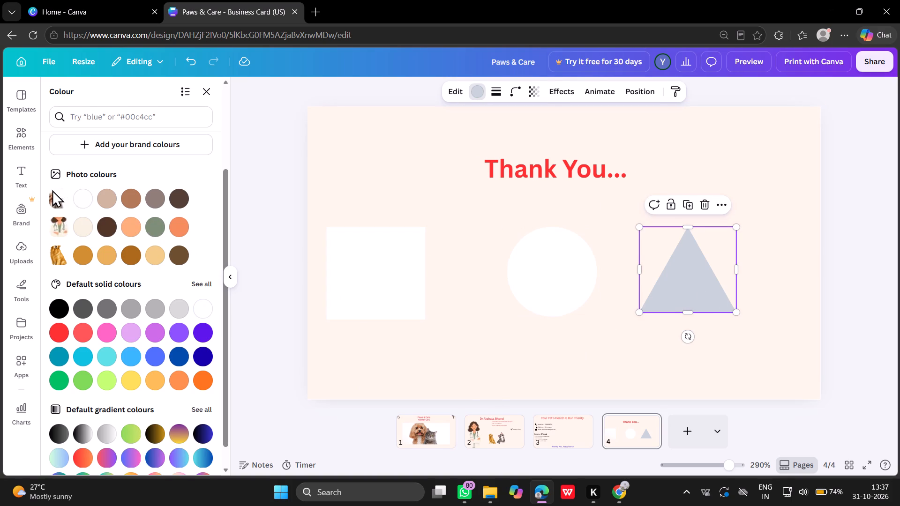
left_click(77, 194)
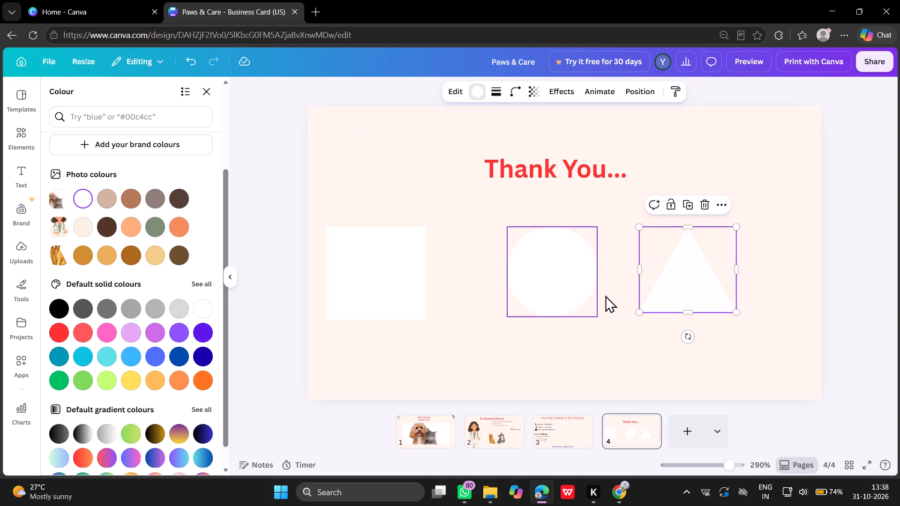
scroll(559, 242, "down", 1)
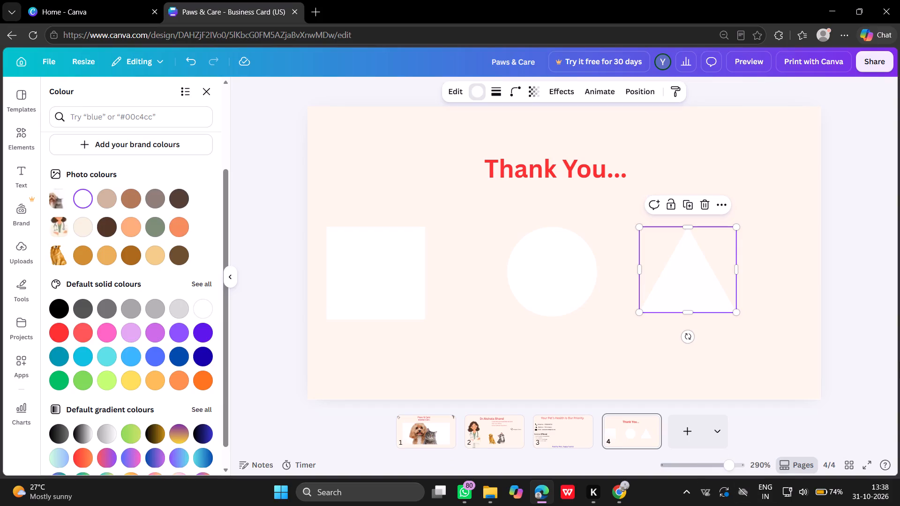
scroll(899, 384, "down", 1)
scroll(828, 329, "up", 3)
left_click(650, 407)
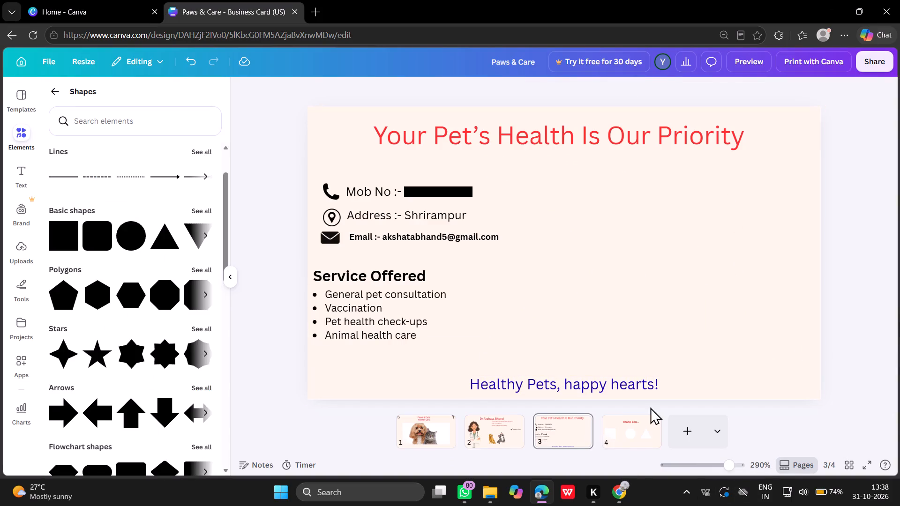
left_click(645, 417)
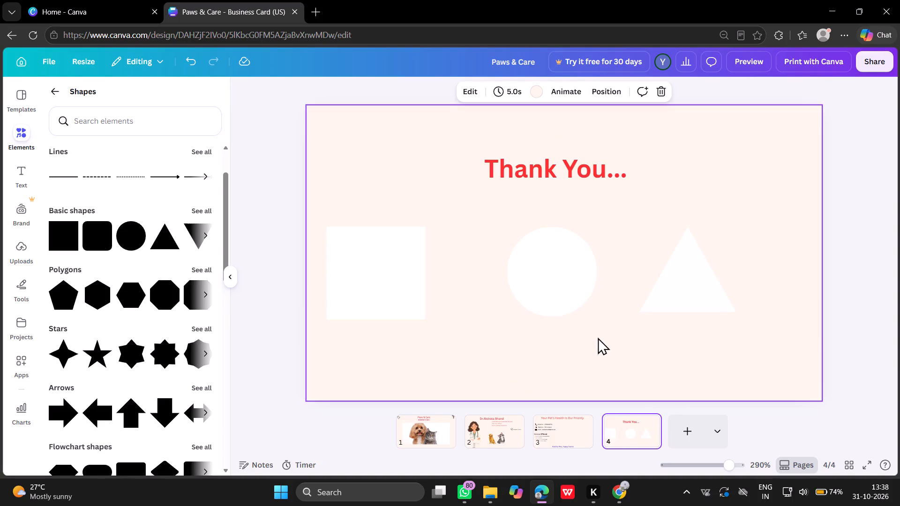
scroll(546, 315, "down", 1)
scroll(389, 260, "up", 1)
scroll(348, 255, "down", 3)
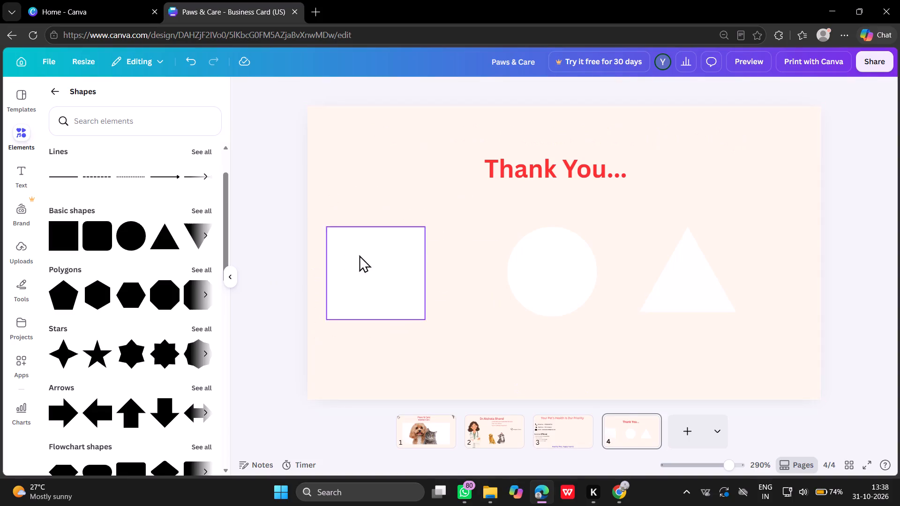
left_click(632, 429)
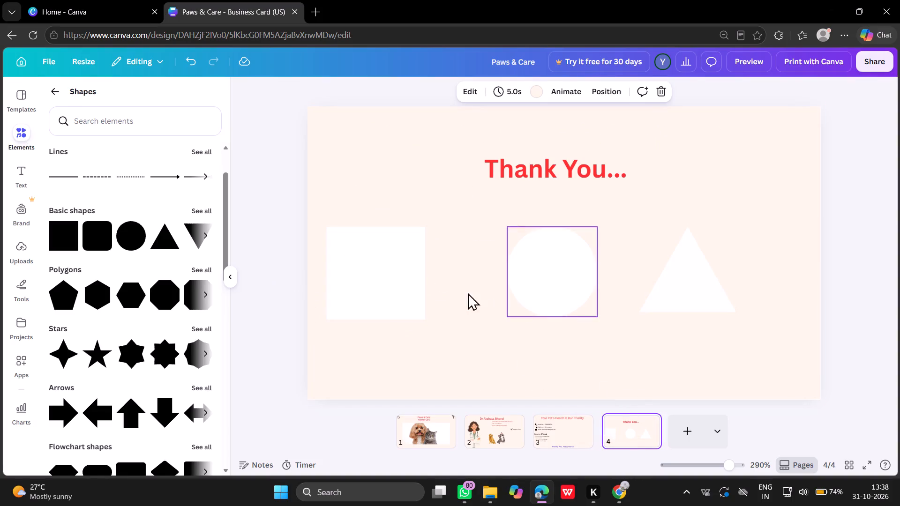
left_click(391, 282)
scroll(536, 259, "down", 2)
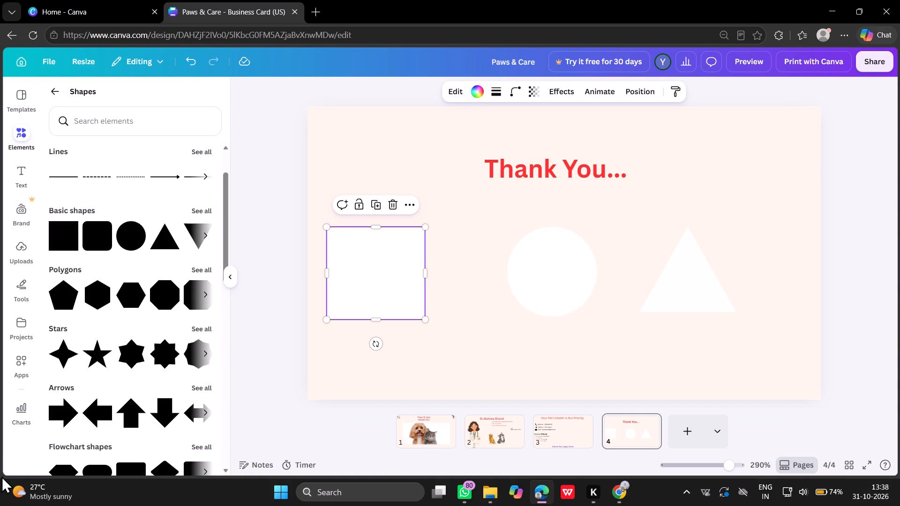
Add a new blank page 5 after the "Thank You..." page.
left_click(685, 434)
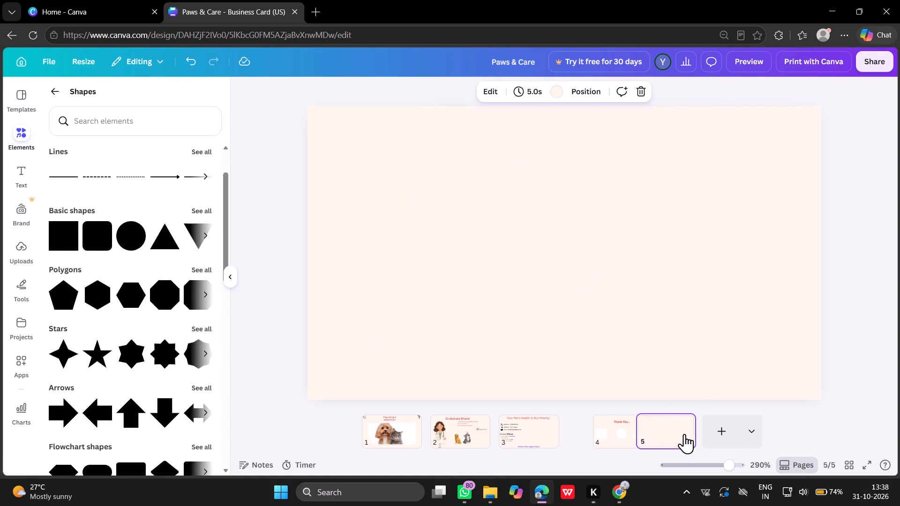
left_click(530, 248)
scroll(43, 175, "up", 5)
scroll(199, 198, "up", 1)
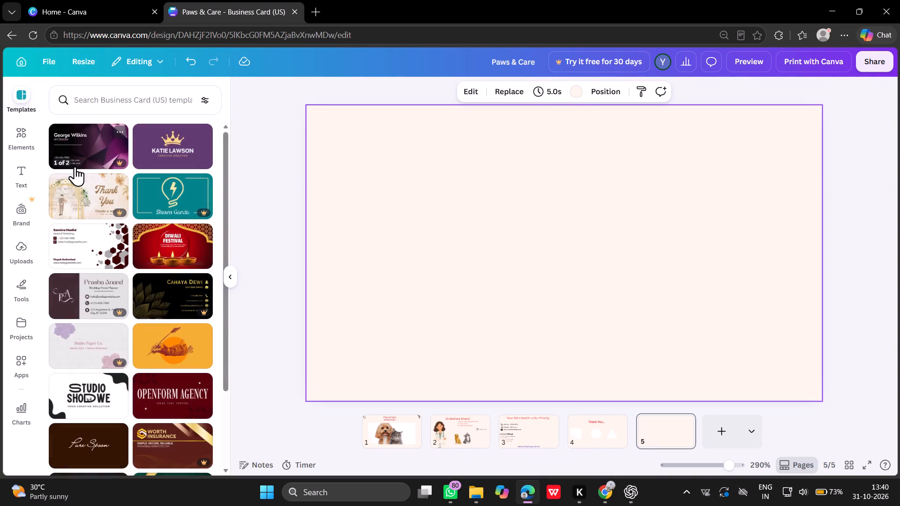
left_click(25, 125)
left_click(29, 174)
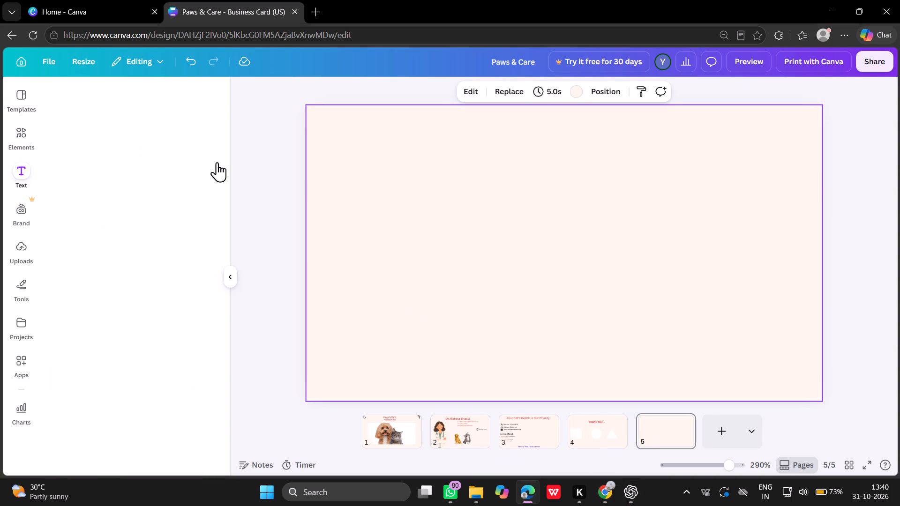
left_click(177, 135)
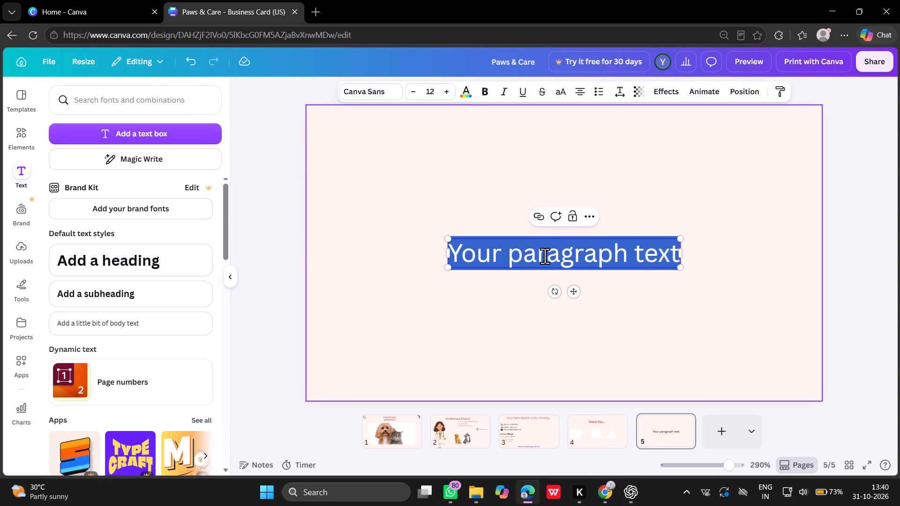
Delete all the placeholder text in the new text box on page 5, keeping it open for editing.
left_click(545, 256)
key("Right")
key("Right")
key("Right")
key("Right")
key("Right")
key("Right")
key("Right")
key("Right")
key("Right")
key("Right")
key("Right")
key("Right")
key("Right")
key("Right")
key("Right")
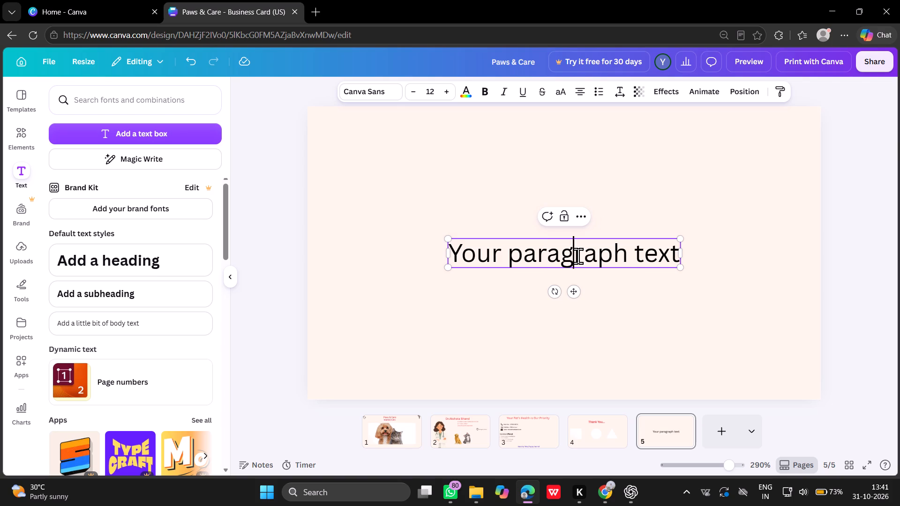
key("BackSpace")
key("BackSpace")
key("BackSpace")
key("BackSpace")
key("BackSpace")
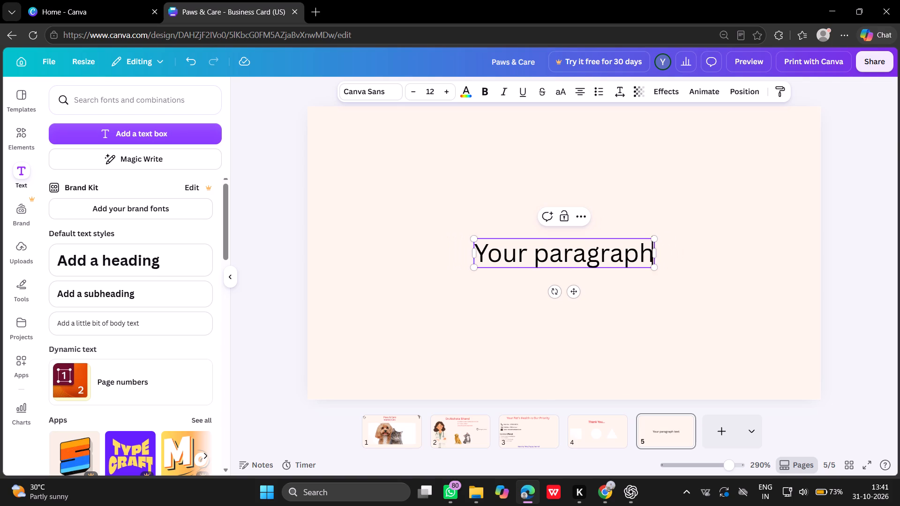
key("BackSpace")
key("BackSpace")
key("BackSpace")
key("BackSpace")
key("BackSpace")
key("BackSpace")
key("BackSpace")
key("BackSpace")
key("BackSpace")
key("BackSpace")
key("BackSpace")
key("BackSpace")
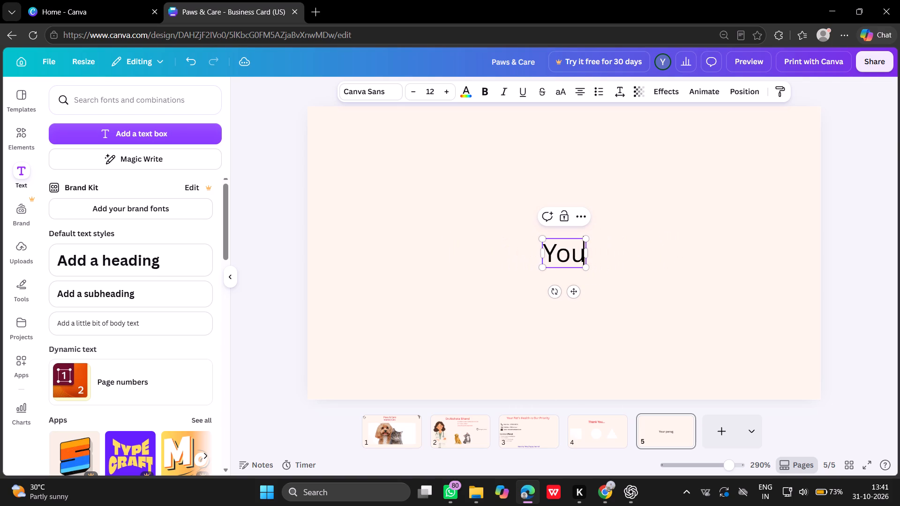
key("BackSpace")
key("BackSpace")
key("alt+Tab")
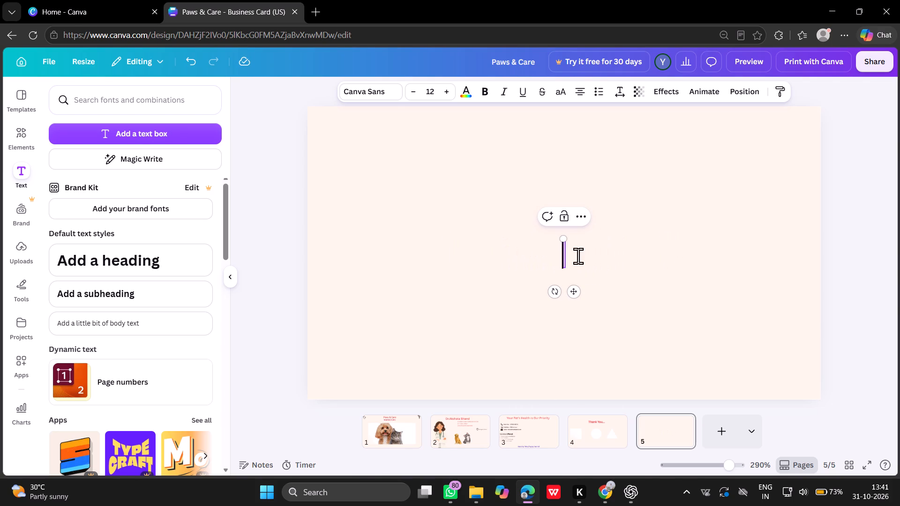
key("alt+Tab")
Enter "background :-- #28543D" in the page 5 text box, copying the colour code from ChatGPT's Canva design settings.
type("background")
key("space")
key("space")
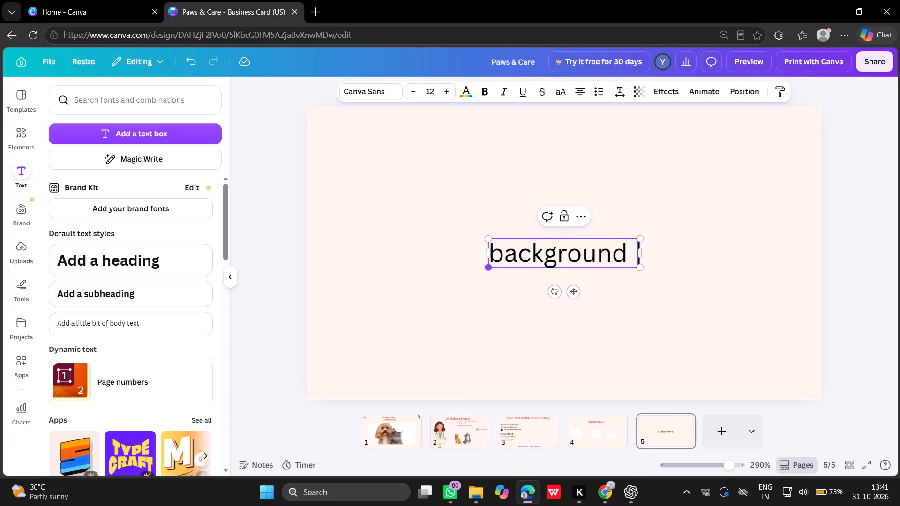
type(":--")
key("space")
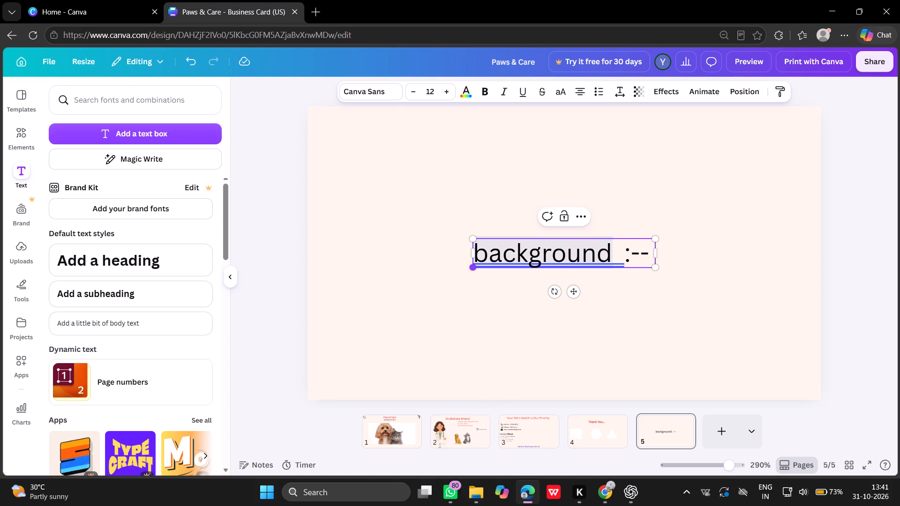
key("alt+Tab")
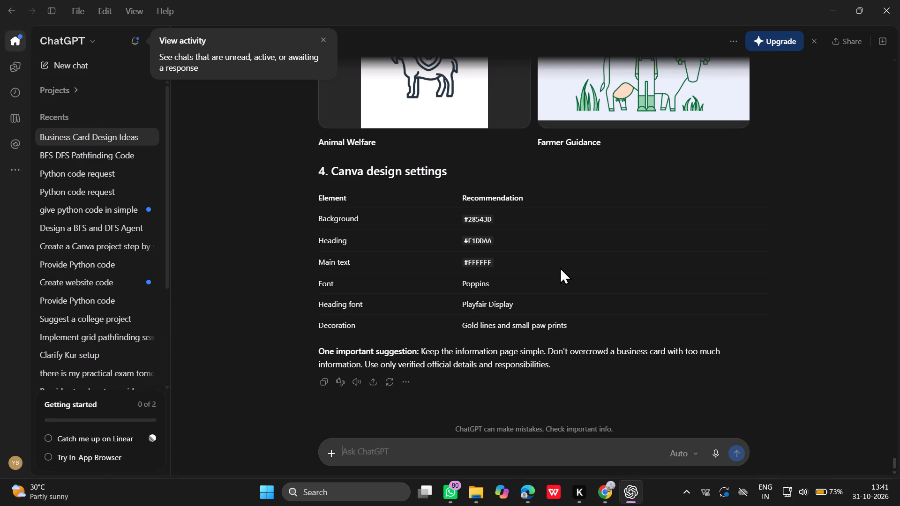
key("alt+Tab")
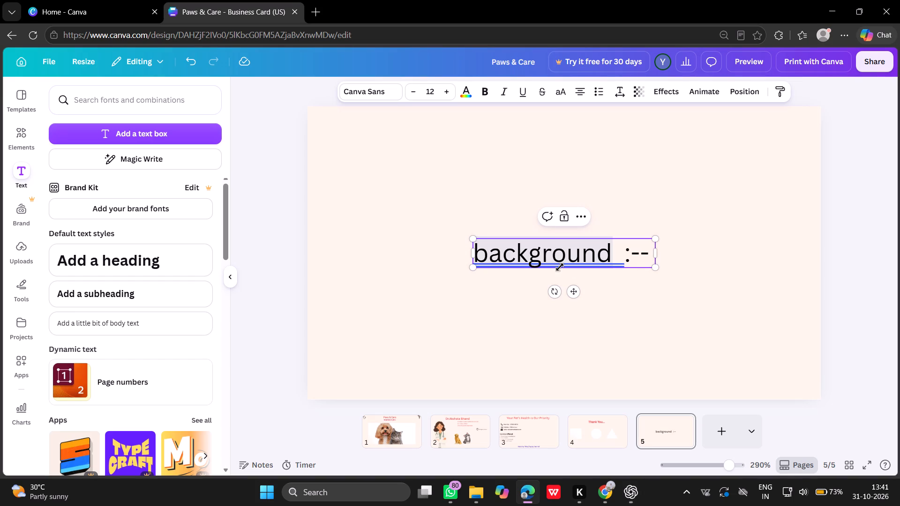
type("#2")
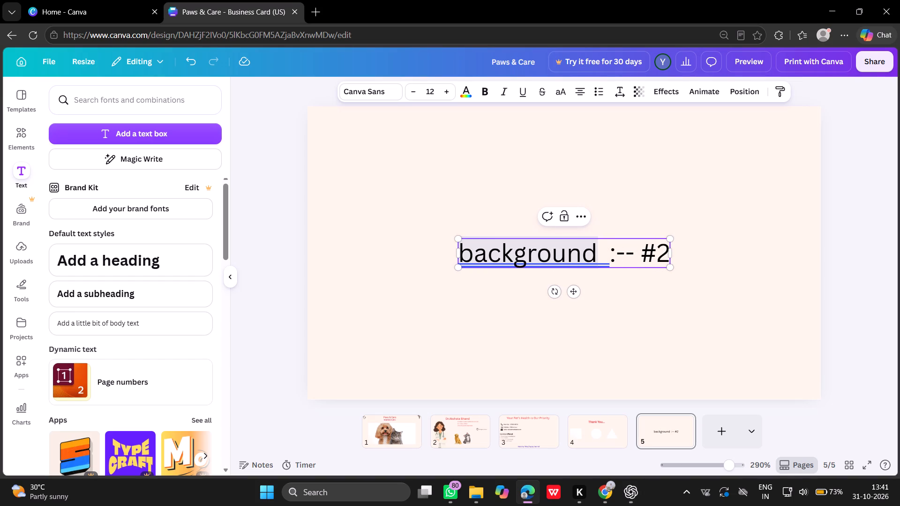
type("853")
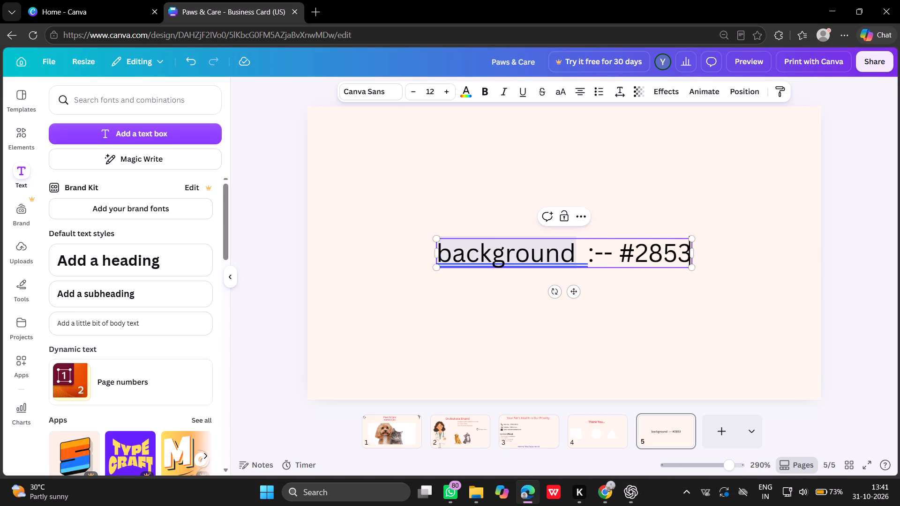
key("BackSpace")
key("4")
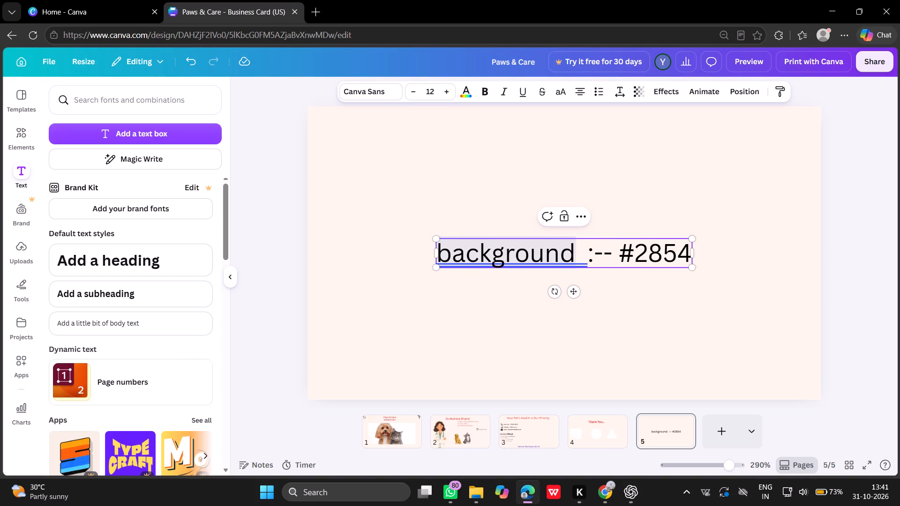
key("alt+Tab")
key("alt+Tab")
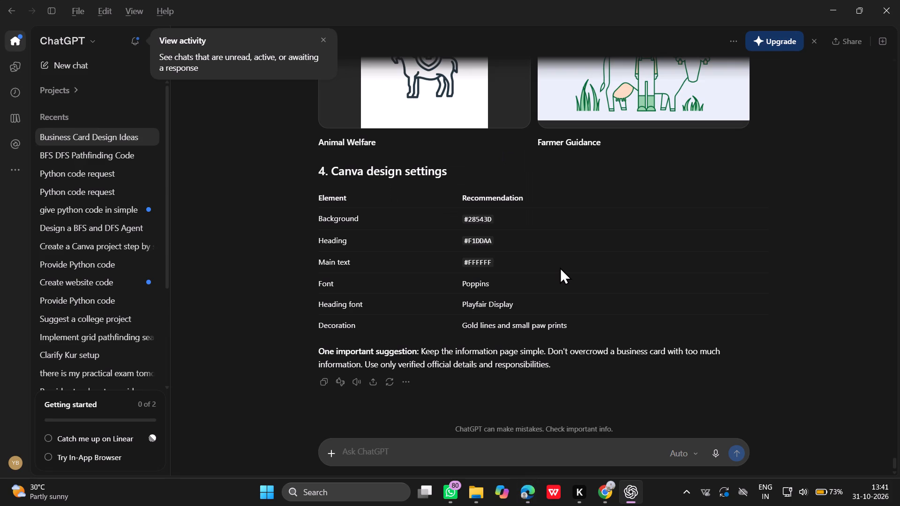
type("3DD")
key("BackSpace")
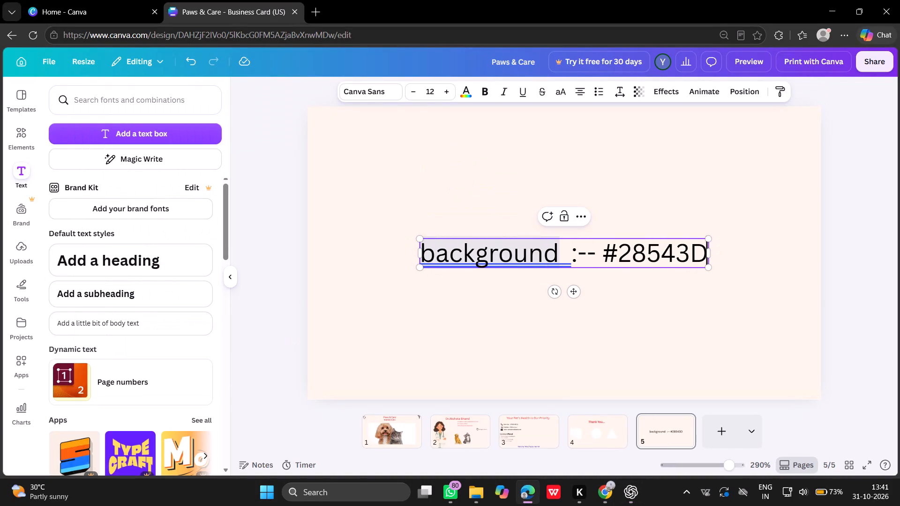
Reduce the font size of the background text line to 4.
triple_click(407, 92)
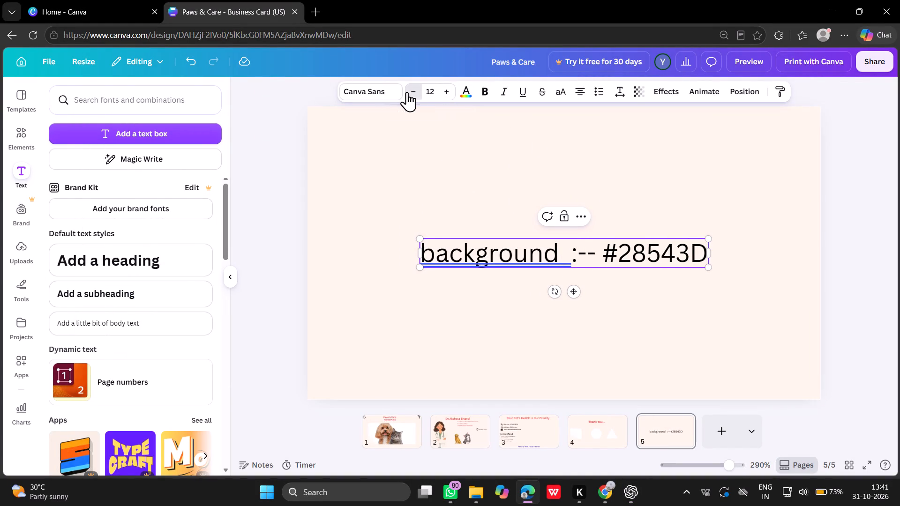
triple_click(407, 92)
double_click(407, 92)
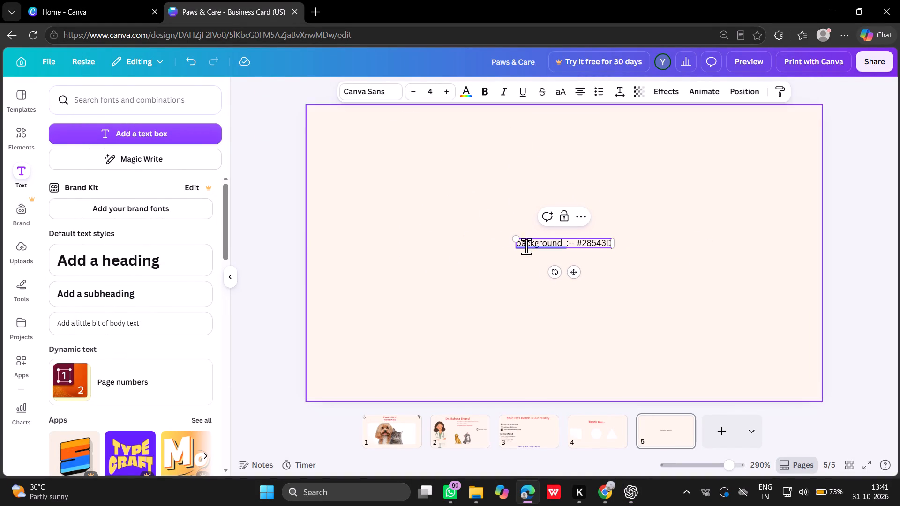
Move the background text box to the upper-left area of page 5.
left_click(636, 264)
left_click_drag(553, 242, 497, 217)
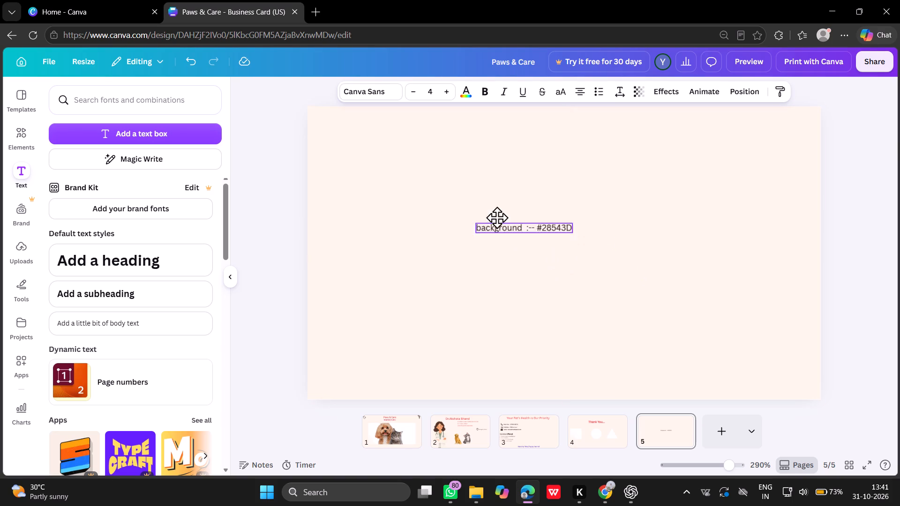
left_click_drag(497, 217, 367, 151)
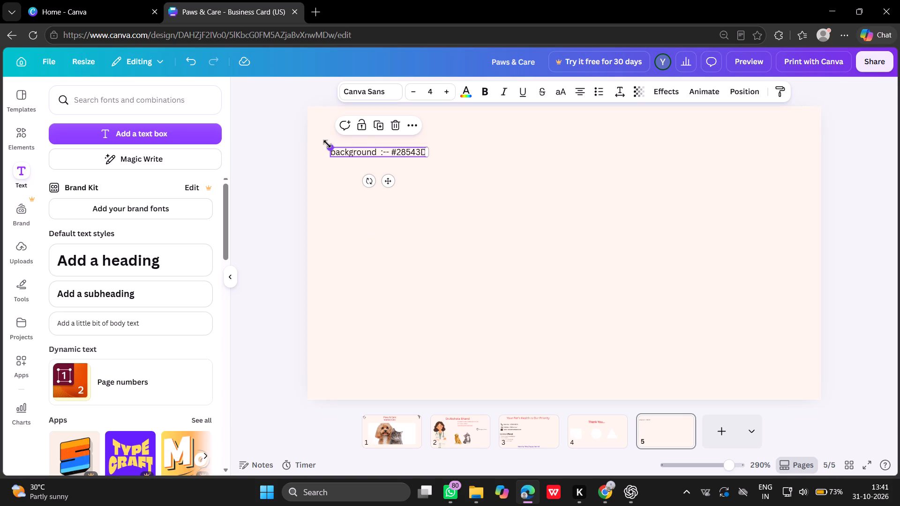
Scale the background text box up slightly by its corners to a font size of about 4.5.
left_click_drag(327, 144, 323, 126)
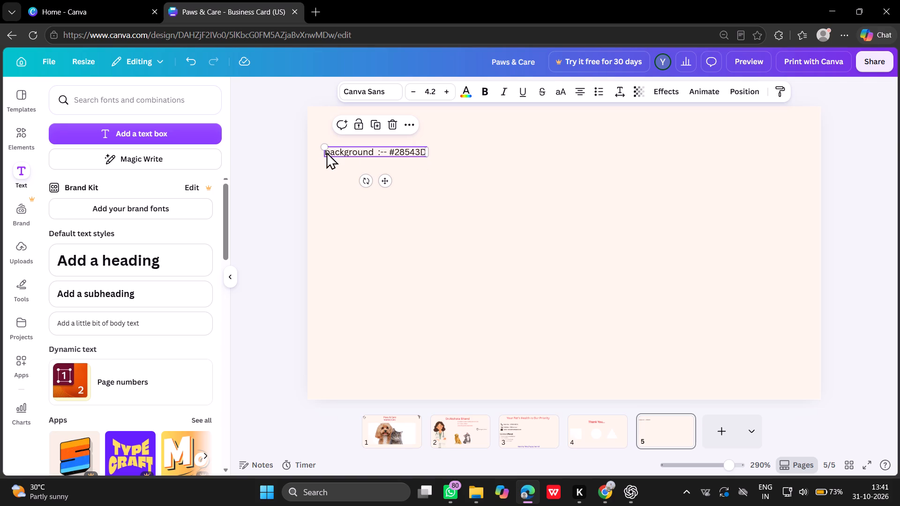
left_click_drag(323, 155, 323, 193)
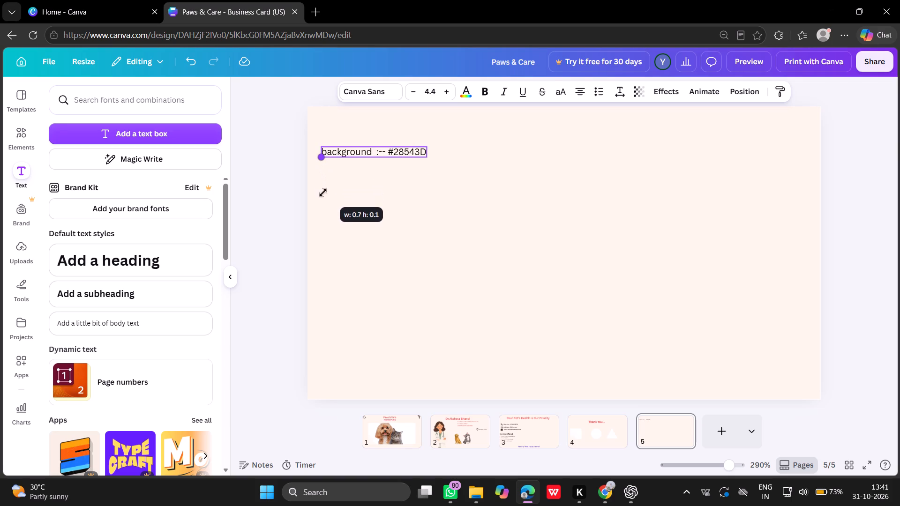
left_click_drag(323, 193, 323, 208)
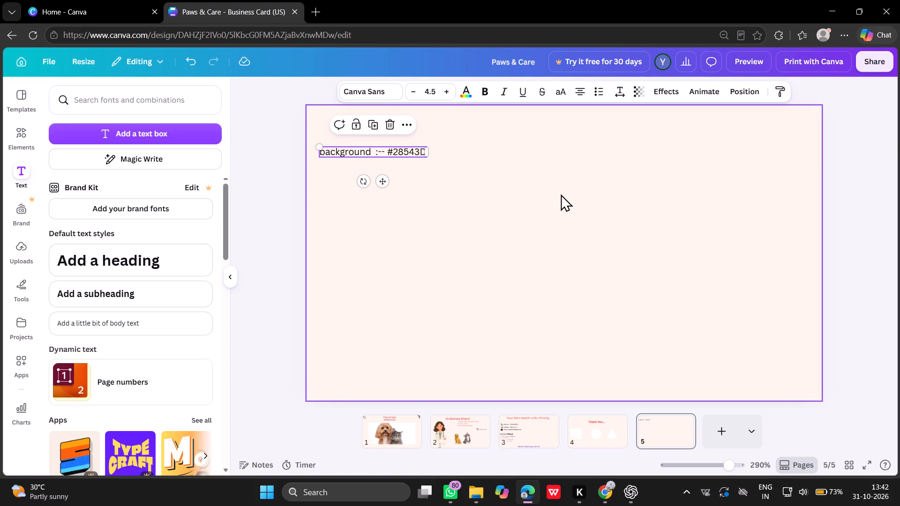
Format the background line as a bulleted list item.
left_click(331, 149)
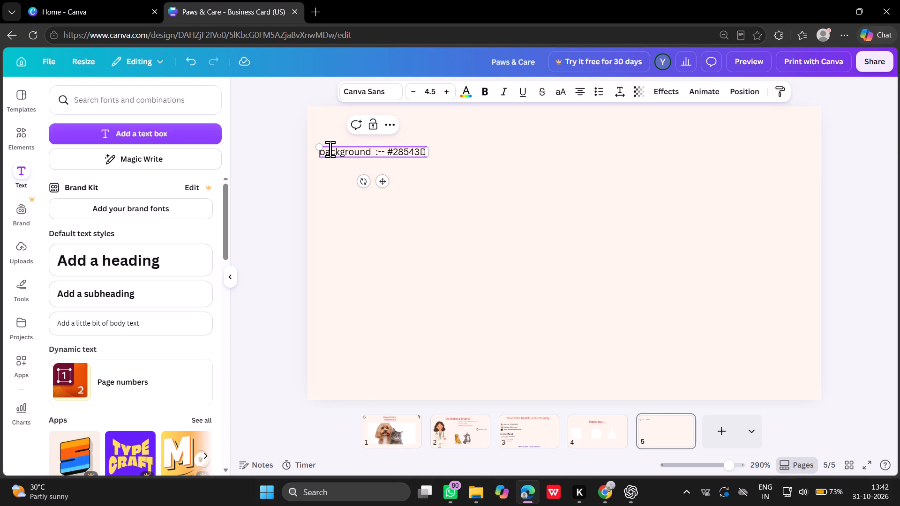
key("Left")
key("Left")
left_click(604, 93)
Add an empty second bullet directly below the background line.
key("Right")
key("Right")
key("Right")
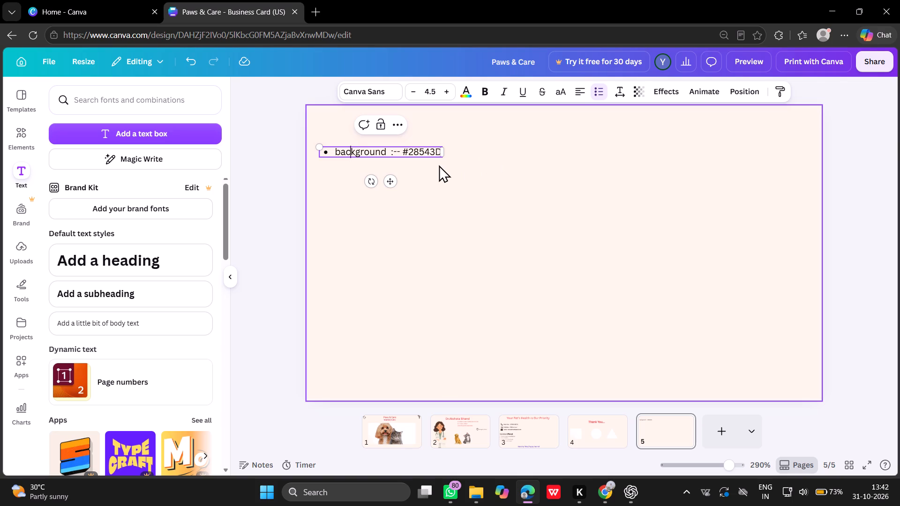
key("Right")
key("Right")
key("Right")
key("Right")
key("Right")
key("Right")
key("Right")
key("Right")
key("Right")
key("Right")
key("Right")
key("Right")
key("Right")
key("Right")
key("Right")
key("Right")
key("Right")
key("Right")
key("Right")
key("Right")
key("Right")
key("Right")
key("Right")
key("Right")
key("Right")
key("Right")
key("Return")
key("Return")
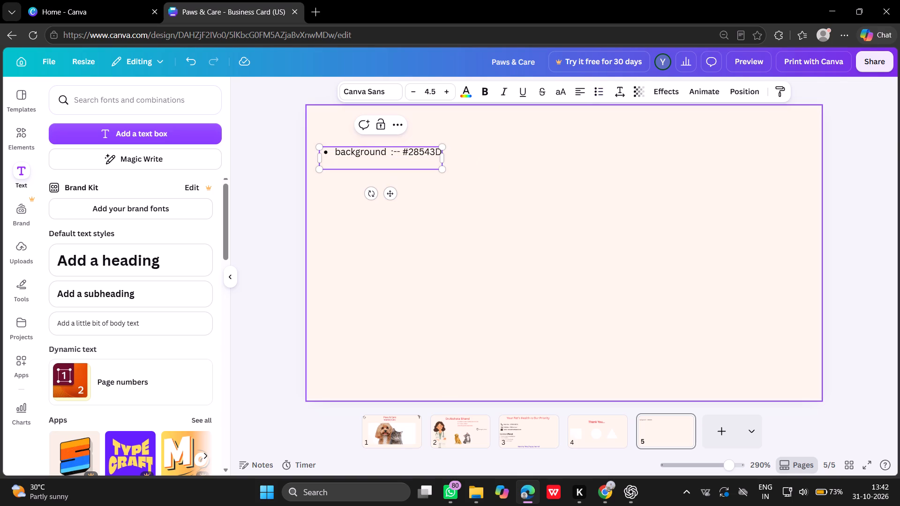
key("space")
key("BackSpace")
key("BackSpace")
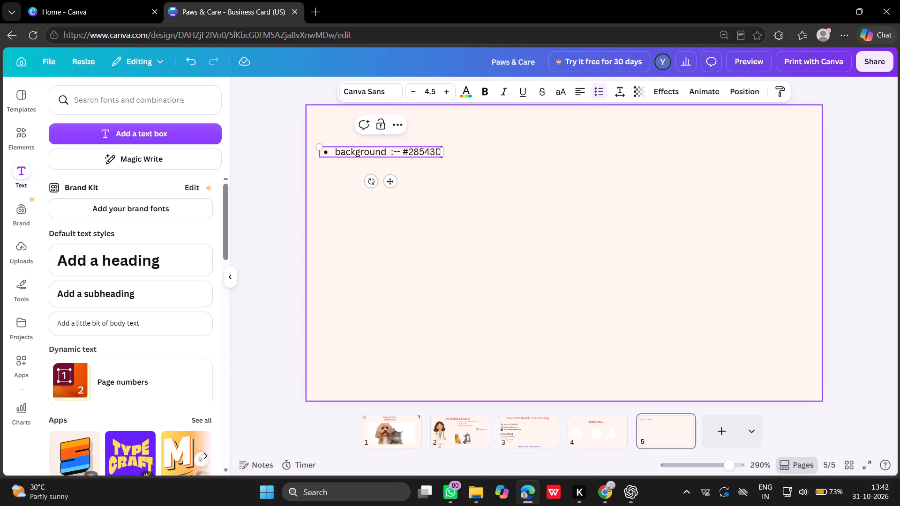
key("Return")
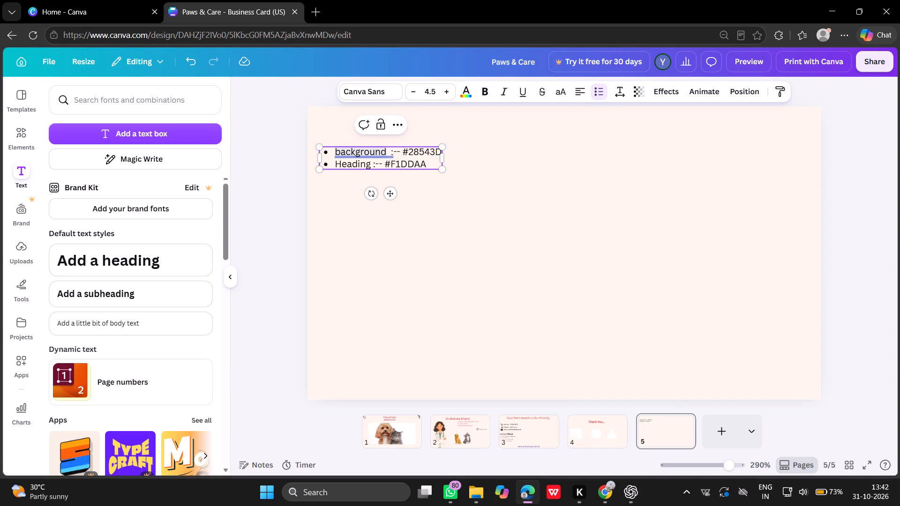
Add a third bullet reading "Main Text :-- #FFFFFF" below the Heading line, following ChatGPT's design settings.
key("Return")
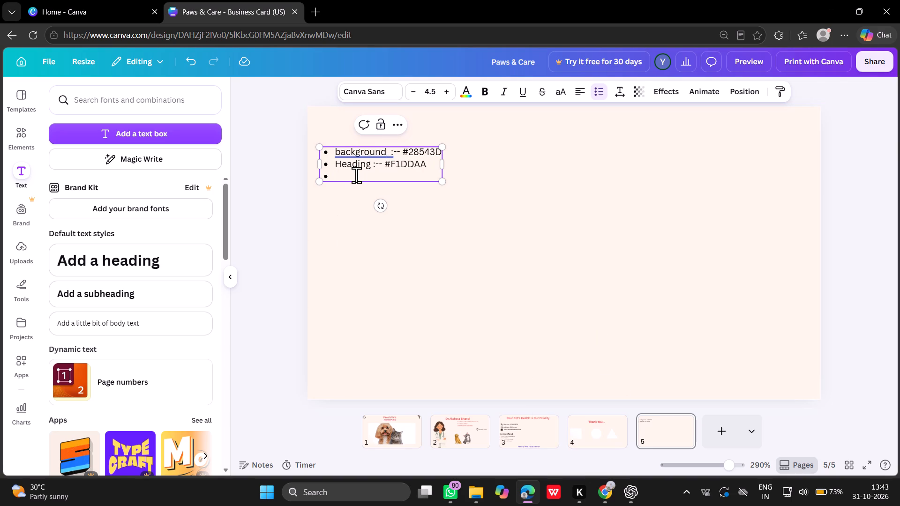
key("alt+Tab")
key("alt+Tab")
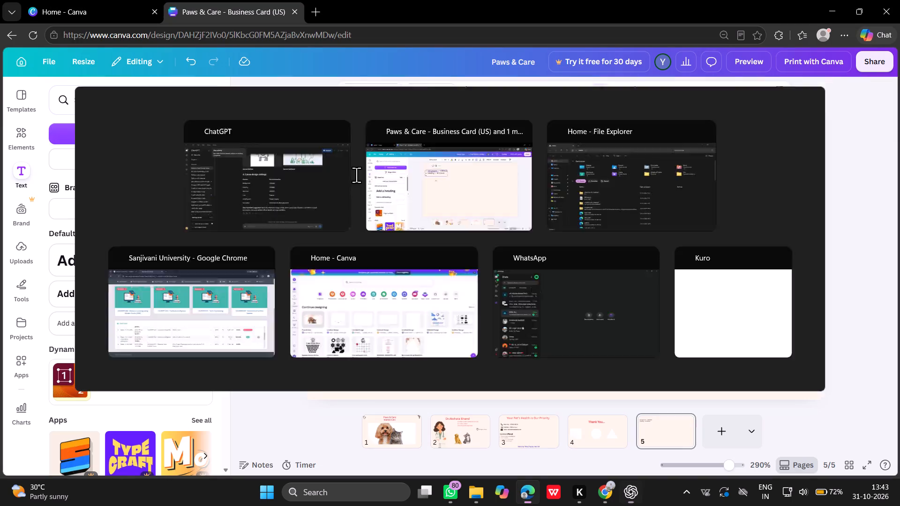
type("Mainnn")
key("BackSpace")
key("BackSpace")
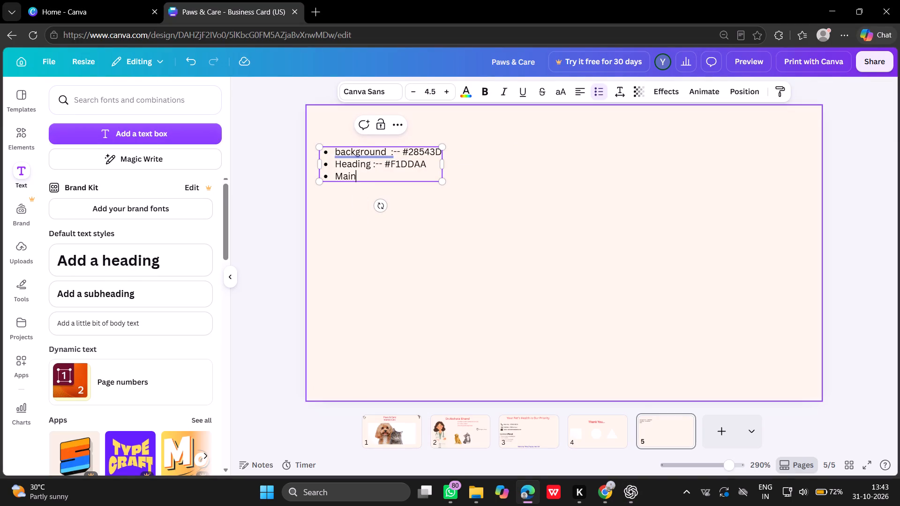
key("space")
type("Texrt")
key("BackSpace")
key("BackSpace")
key("t")
key("space")
type(":--")
key("space")
key("alt+Tab")
key("alt+Tab")
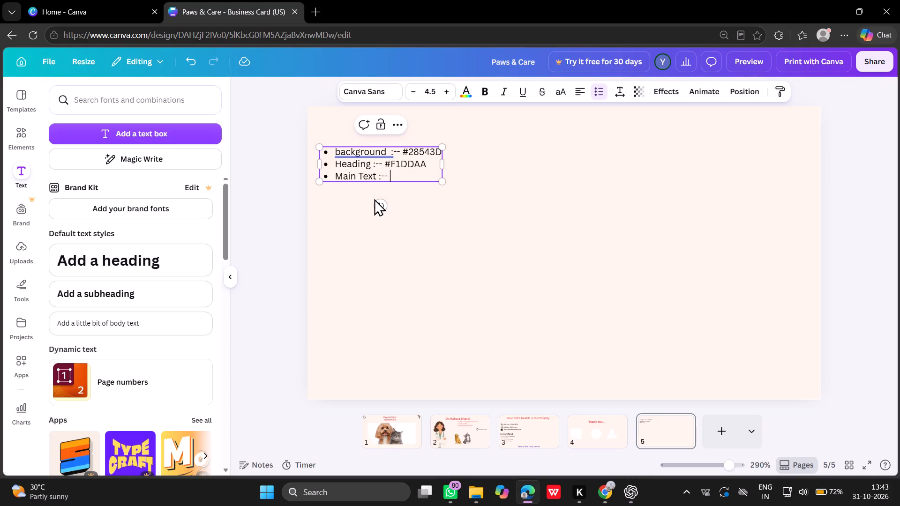
type("#FFFFFF")
Add a fourth bullet reading "Font :-- Poppins" below the Main Text line, following ChatGPT's design settings.
key("alt+Tab")
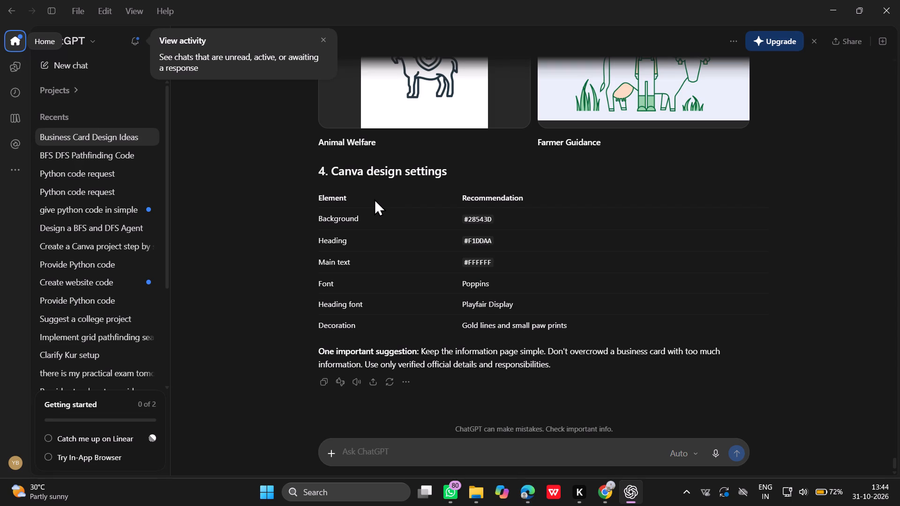
key("Tab")
key("alt+Tab")
key("Return")
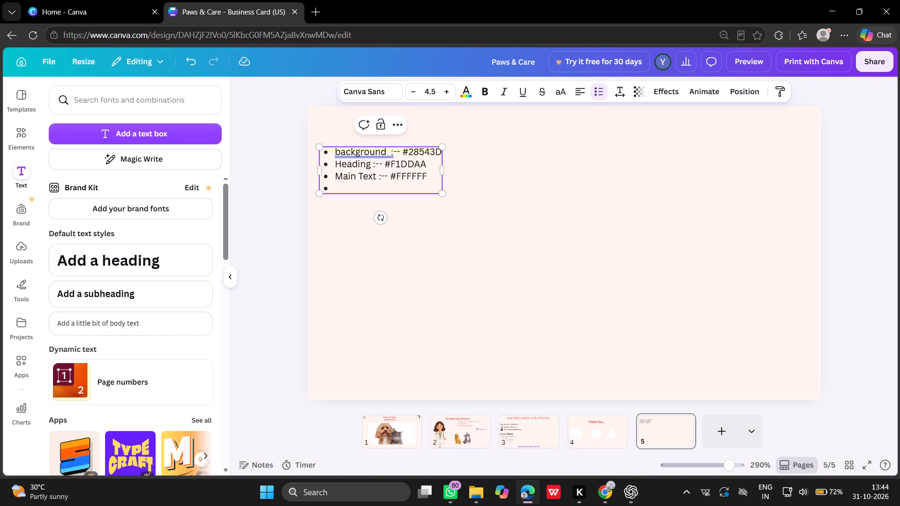
type("ont")
key("space")
key("BackSpace")
key("BackSpace")
key("BackSpace")
key("BackSpace")
type("Font :--")
key("space")
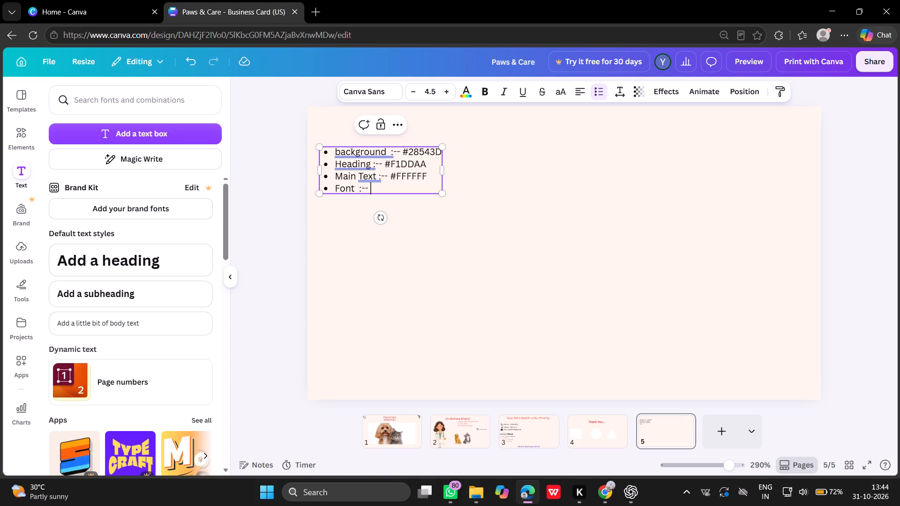
key("alt+Tab")
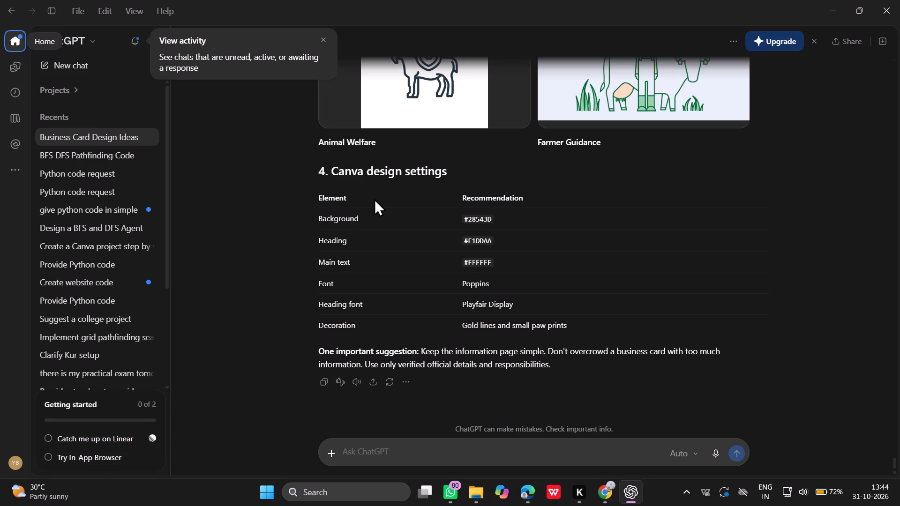
key("alt+Tab")
type("Poppins")
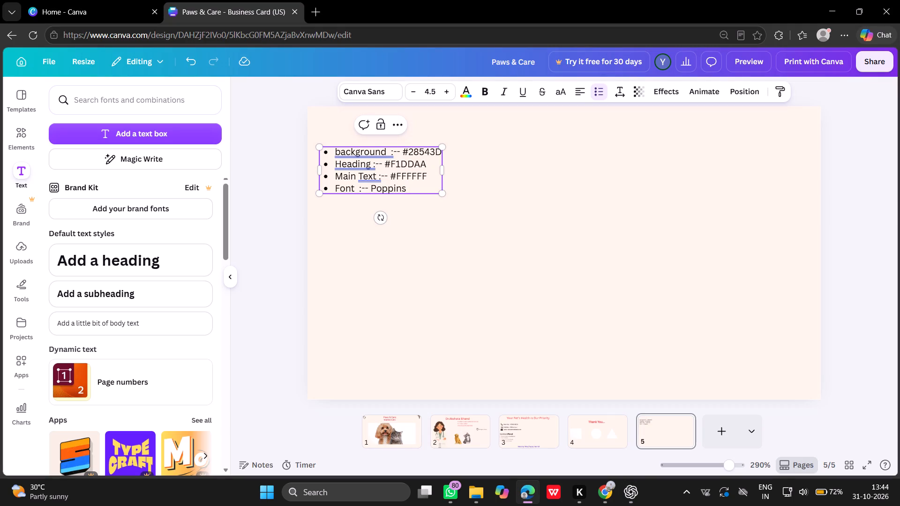
Add a fifth bullet with the label "Heading font :--" below the Font line, following ChatGPT's design settings.
key("Return")
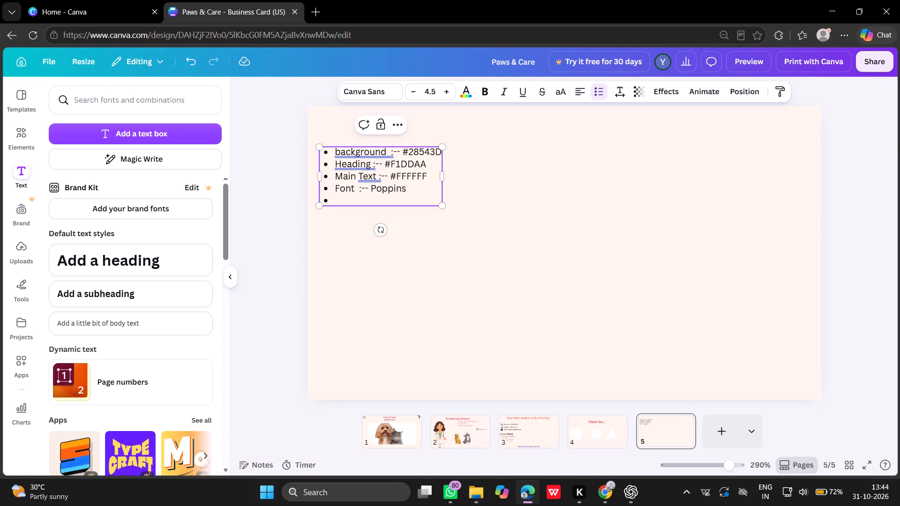
key("alt+Tab")
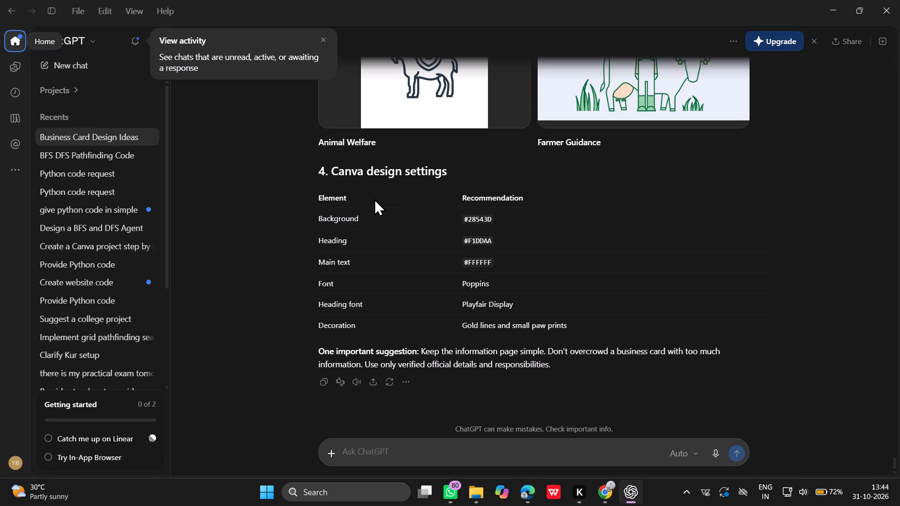
key("alt+Tab")
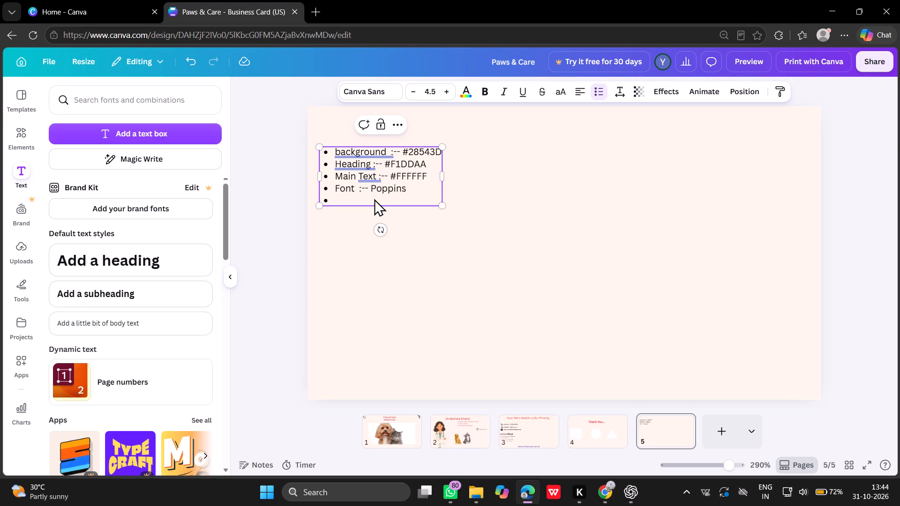
type("Head")
key("alt+Tab")
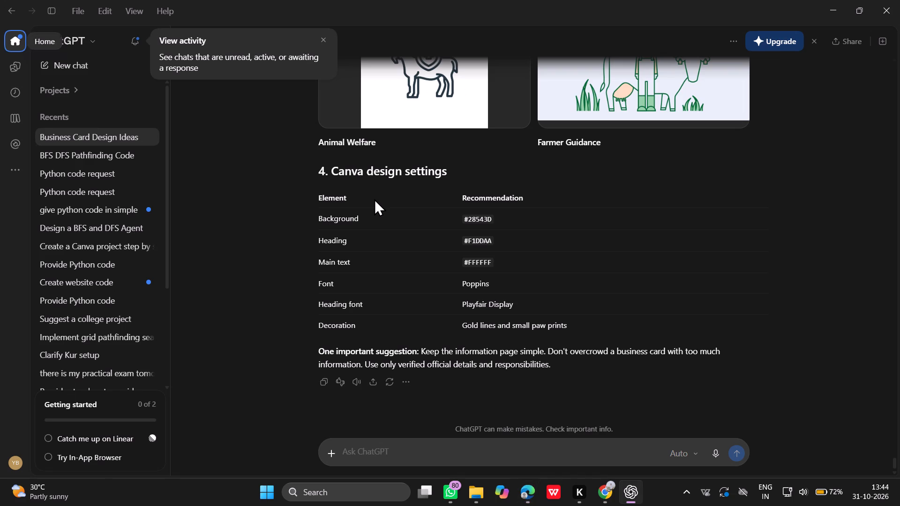
key("alt+Tab")
type("inf")
key("space")
key("BackSpace")
key("BackSpace")
type("g")
key("space")
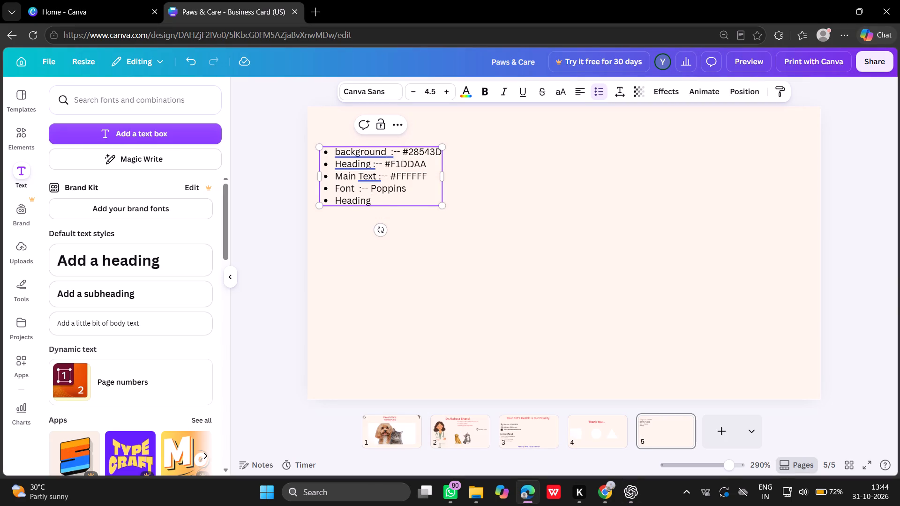
key("alt+Tab")
key("alt+Tab")
type("font")
key("space")
key("alt+Tab")
key("alt+Tab")
type(":--")
key("space")
key("alt+Tab")
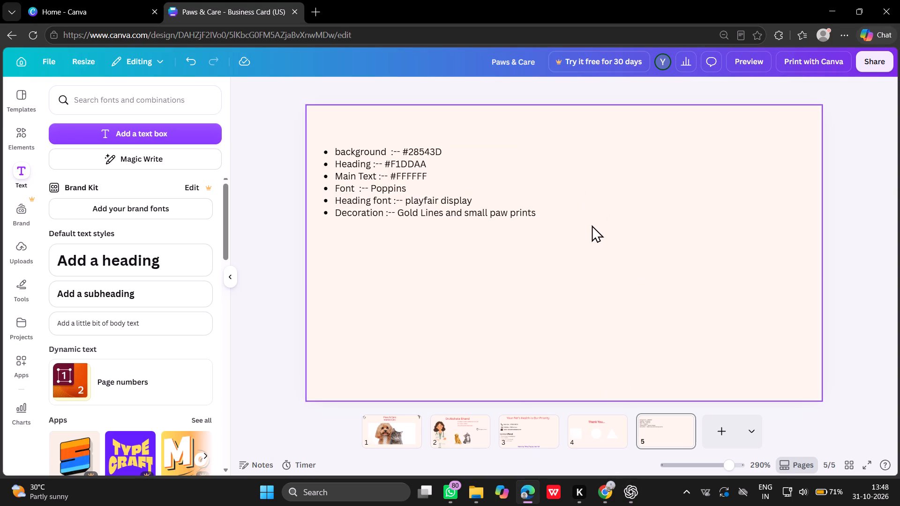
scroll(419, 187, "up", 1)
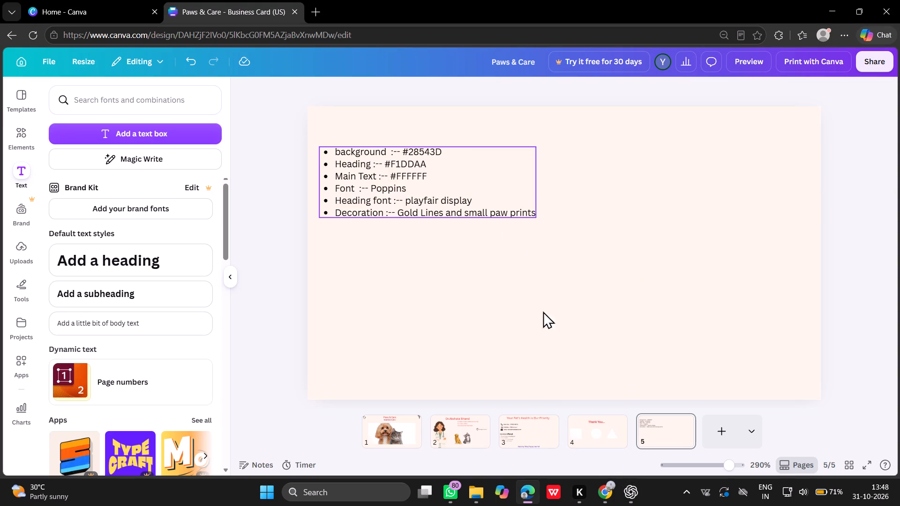
Browse the frequently used and popular design types offered for creating a new design, and close the overview.
left_click(55, 66)
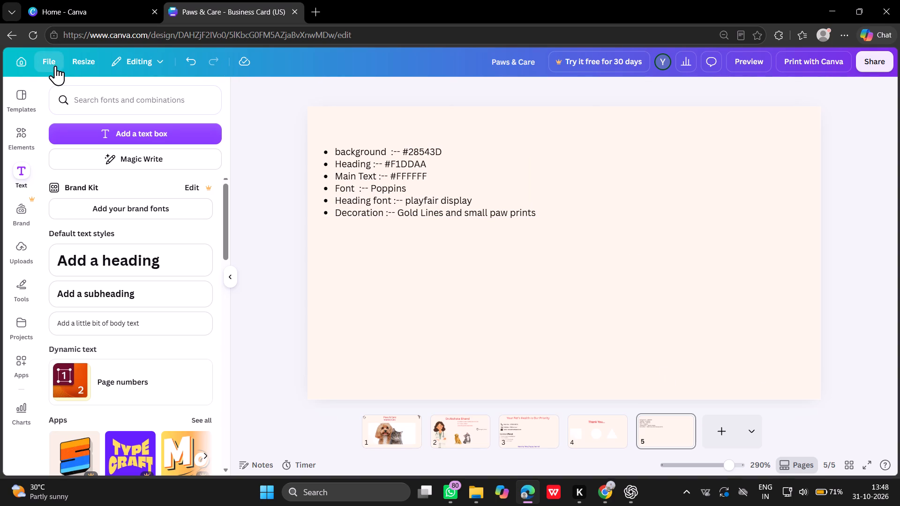
left_click(85, 143)
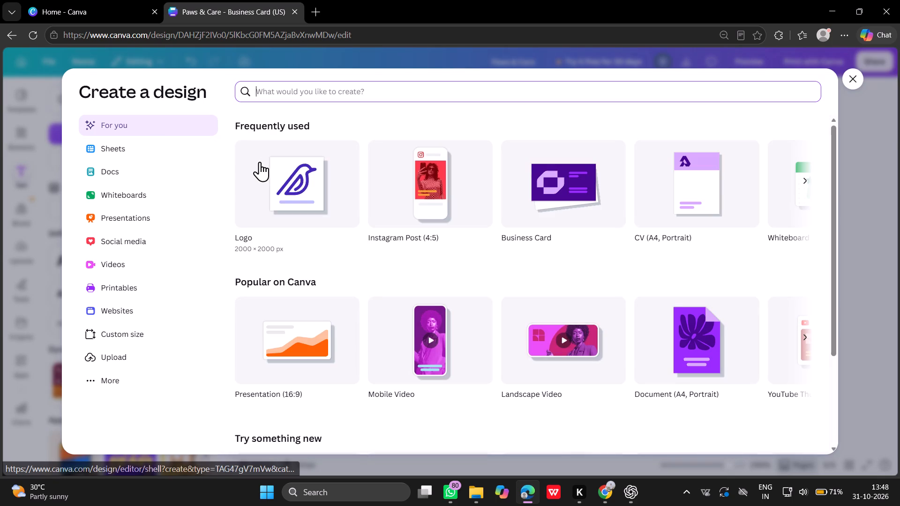
scroll(316, 222, "up", 1)
scroll(316, 222, "down", 1)
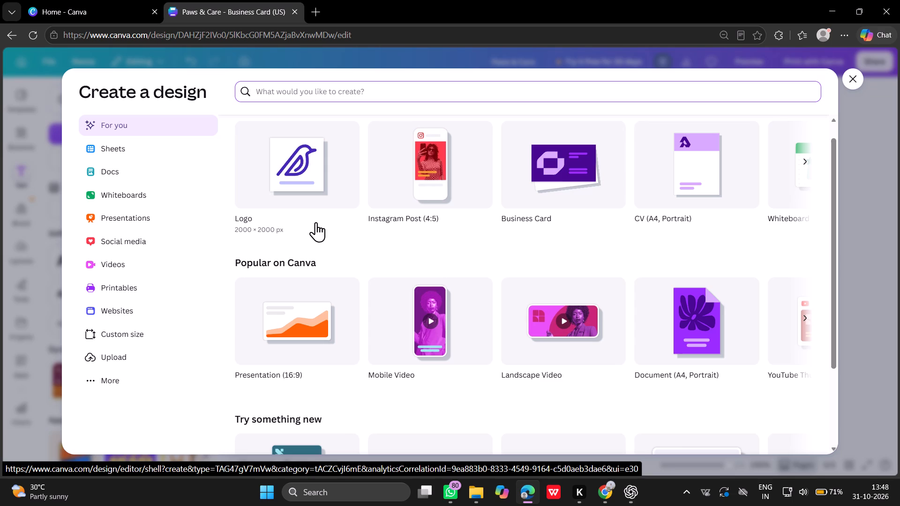
scroll(316, 222, "left", 1)
scroll(643, 197, "left", 1)
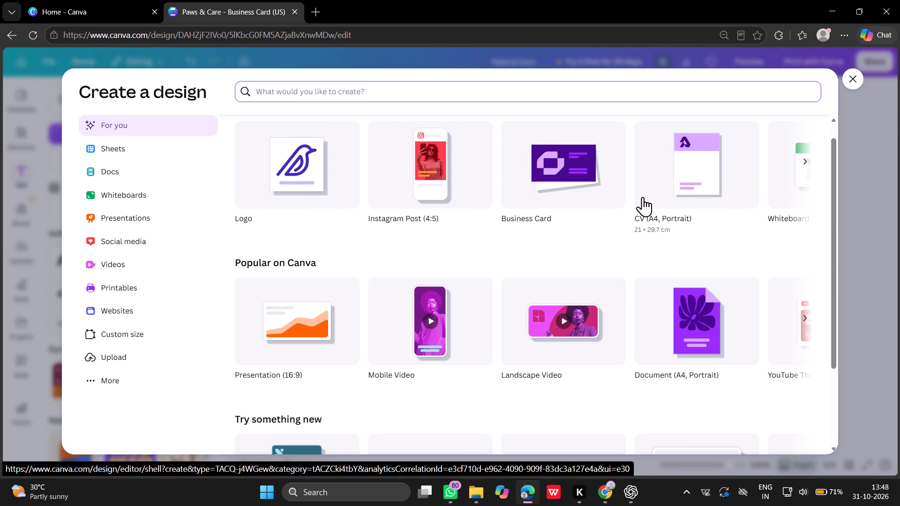
scroll(643, 197, "left", 2)
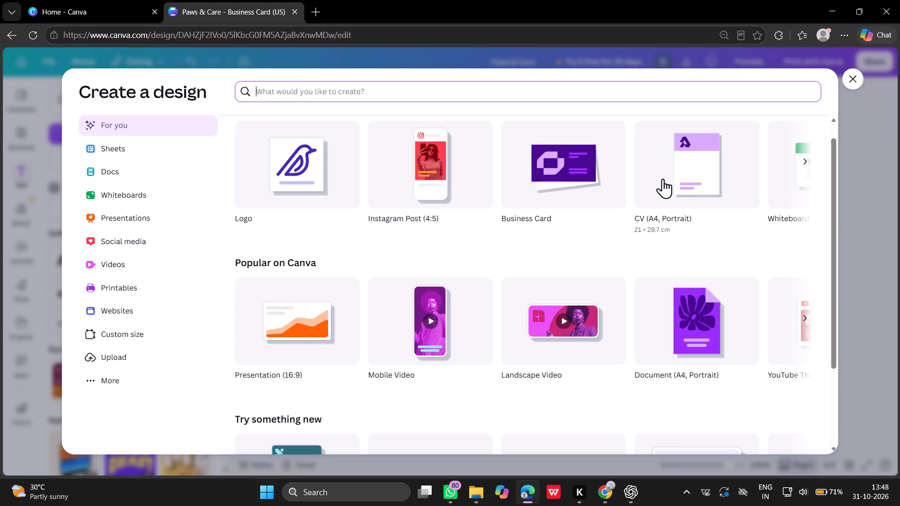
scroll(490, 329, "right", 1)
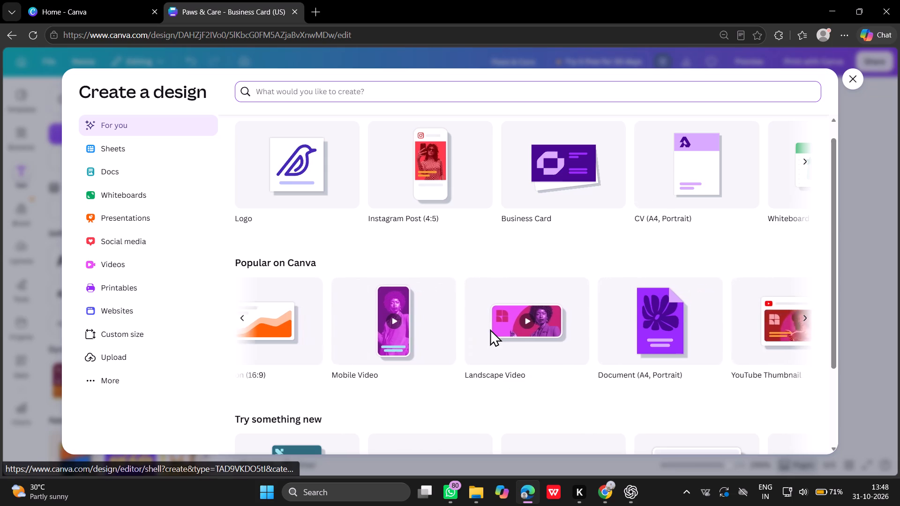
scroll(490, 329, "right", 1)
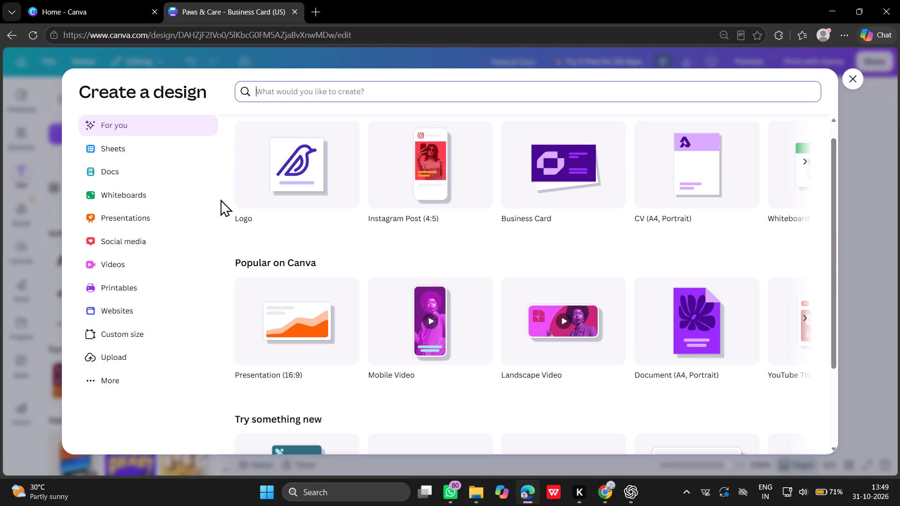
scroll(786, 234, "left", 2)
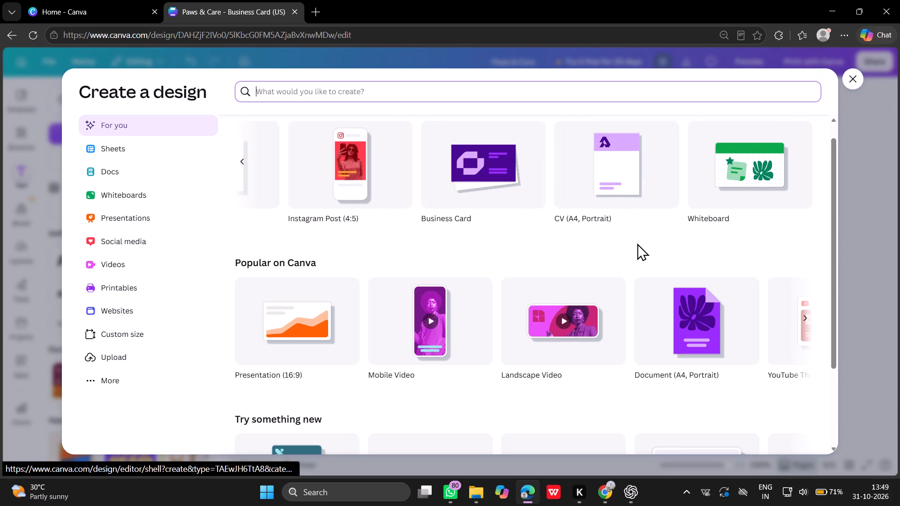
scroll(637, 243, "up", 2)
left_click(851, 67)
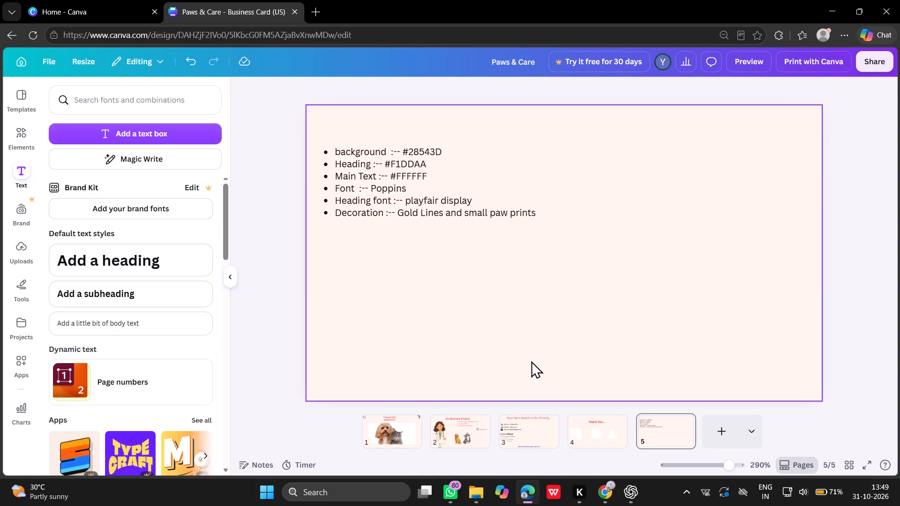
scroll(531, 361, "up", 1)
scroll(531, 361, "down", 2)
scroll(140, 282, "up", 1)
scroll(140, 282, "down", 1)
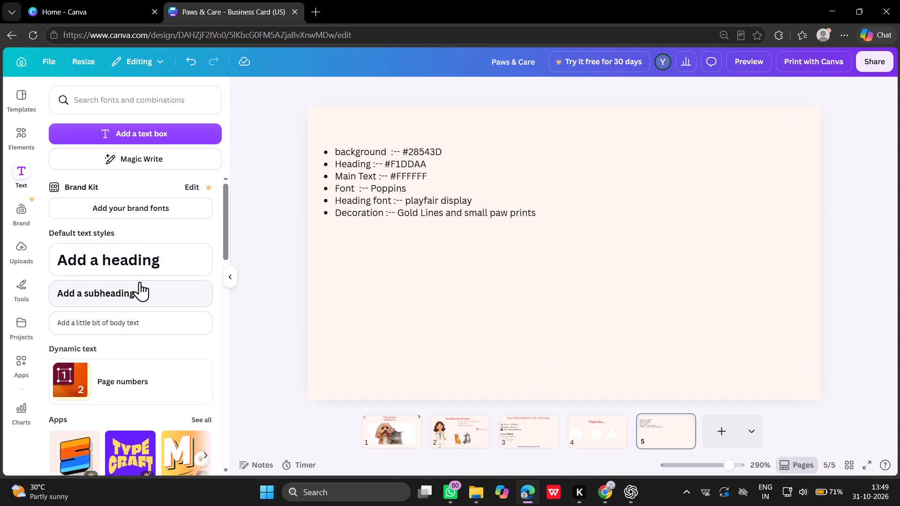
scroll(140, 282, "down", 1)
Create a new Instagram Post (4:5) design from the frequently used design types.
left_click(37, 67)
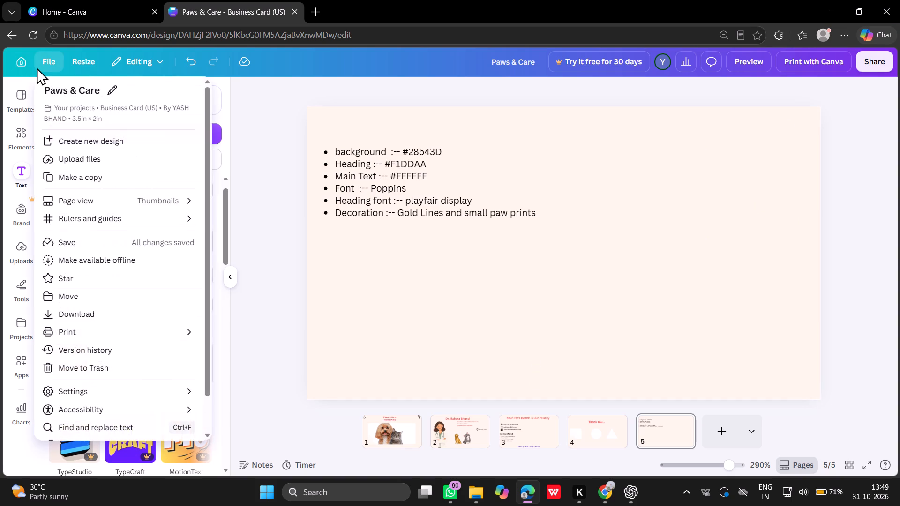
left_click(82, 138)
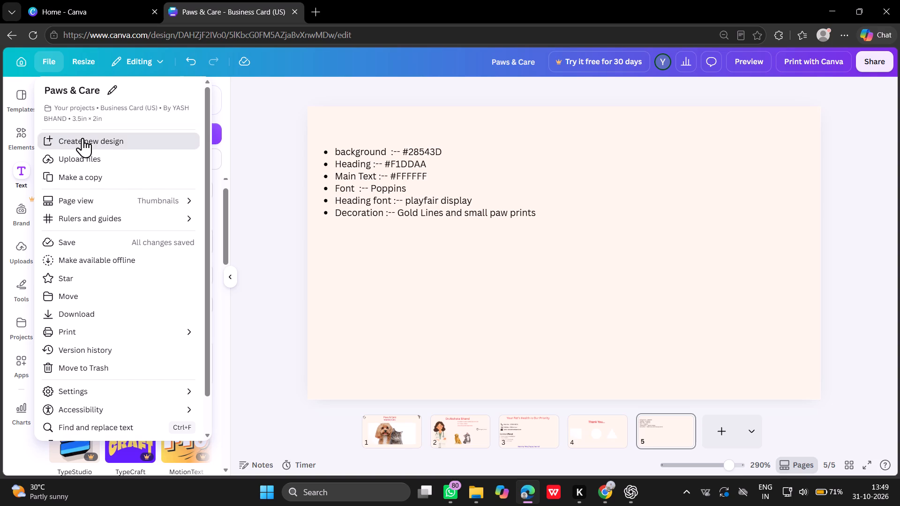
scroll(380, 290, "left", 1)
scroll(380, 290, "right", 1)
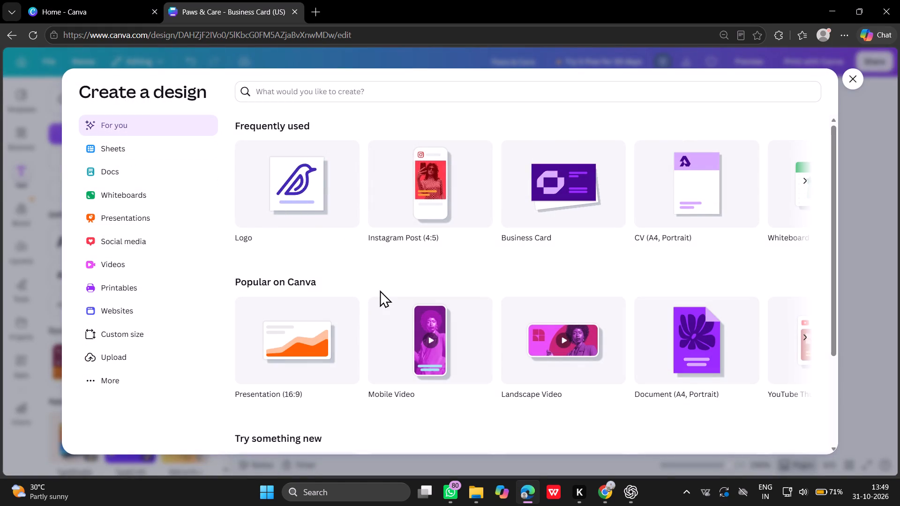
scroll(380, 290, "right", 1)
left_click(424, 240)
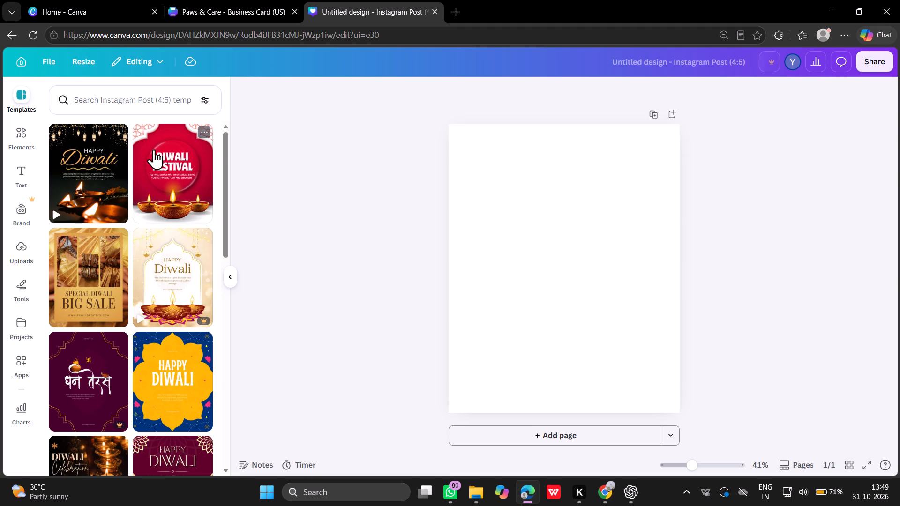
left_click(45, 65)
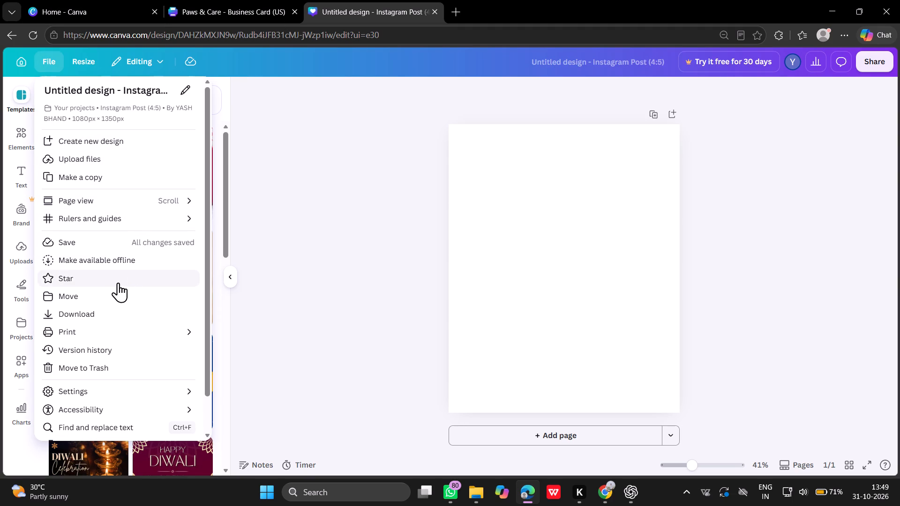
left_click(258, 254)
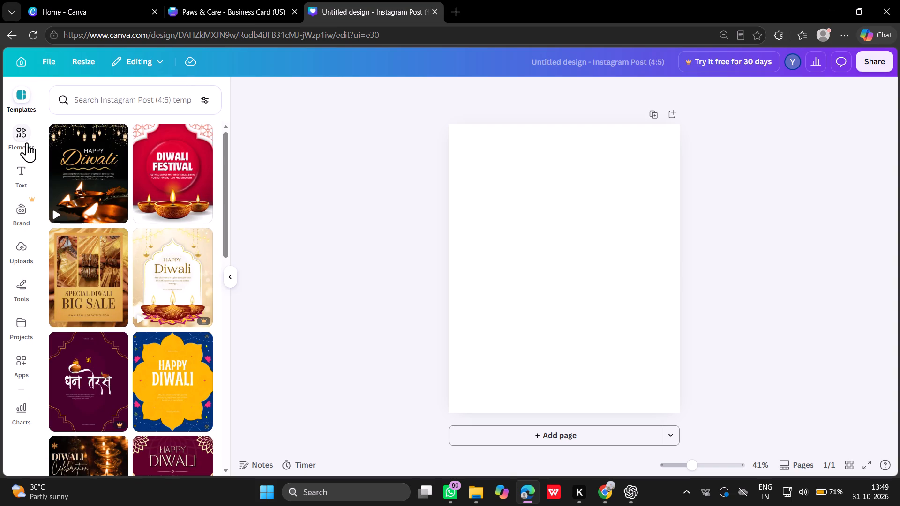
Insert the plain blue outlined table with three columns and four rows onto the blank page.
left_click(27, 142)
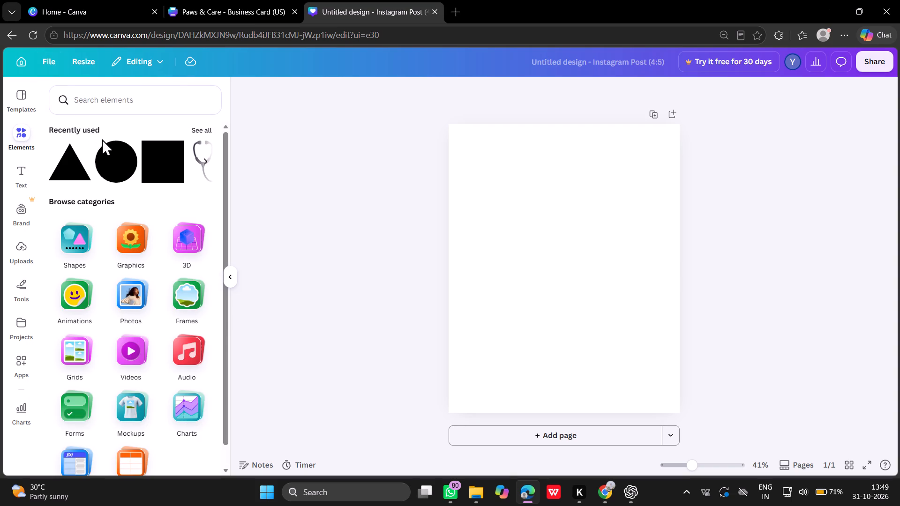
scroll(124, 164, "down", 1)
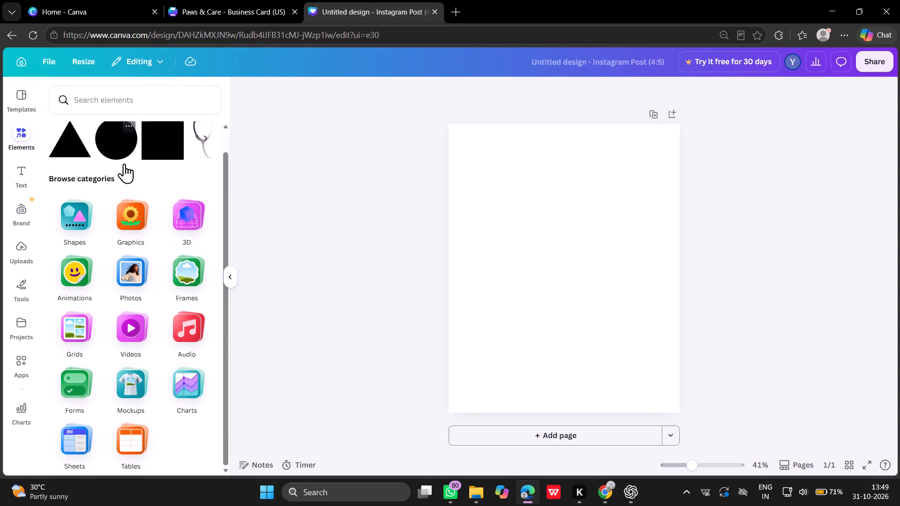
scroll(124, 164, "down", 1)
scroll(144, 313, "down", 1)
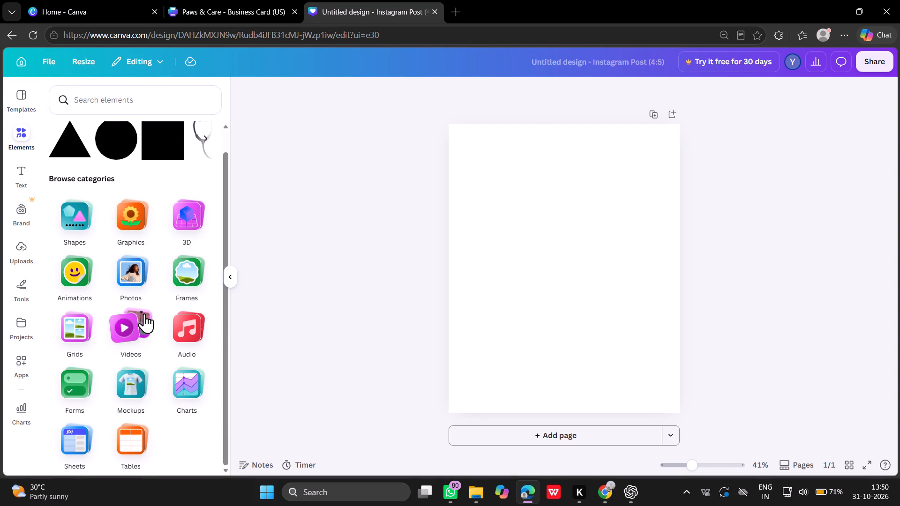
left_click(133, 432)
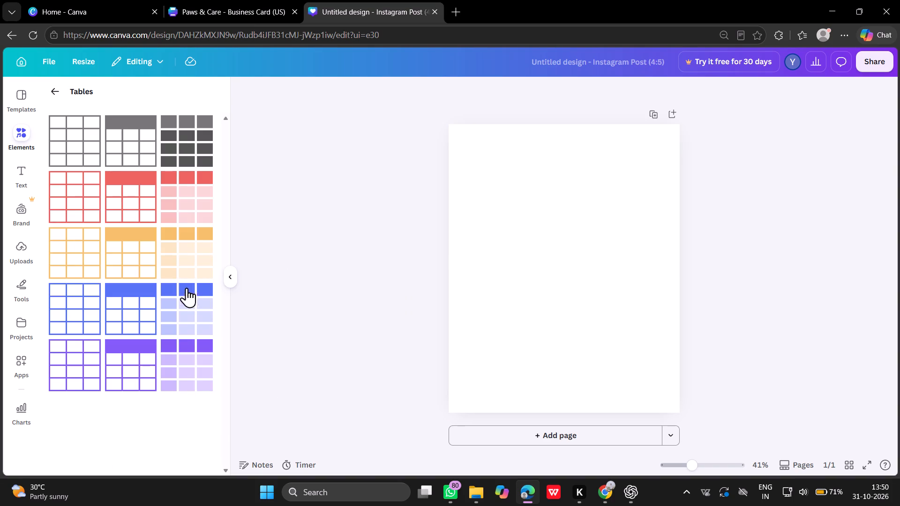
left_click(99, 304)
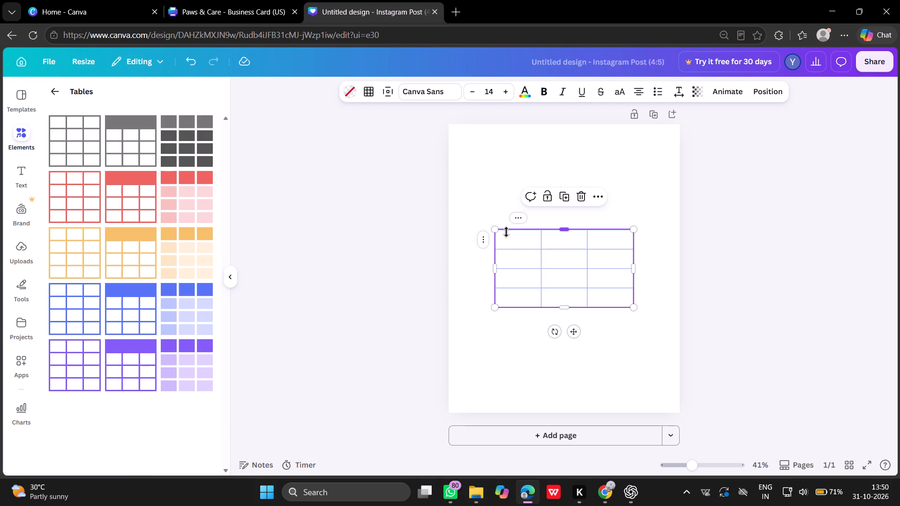
Enlarge the table to span most of the page width, and space its three columns roughly evenly.
left_click_drag(497, 231, 464, 177)
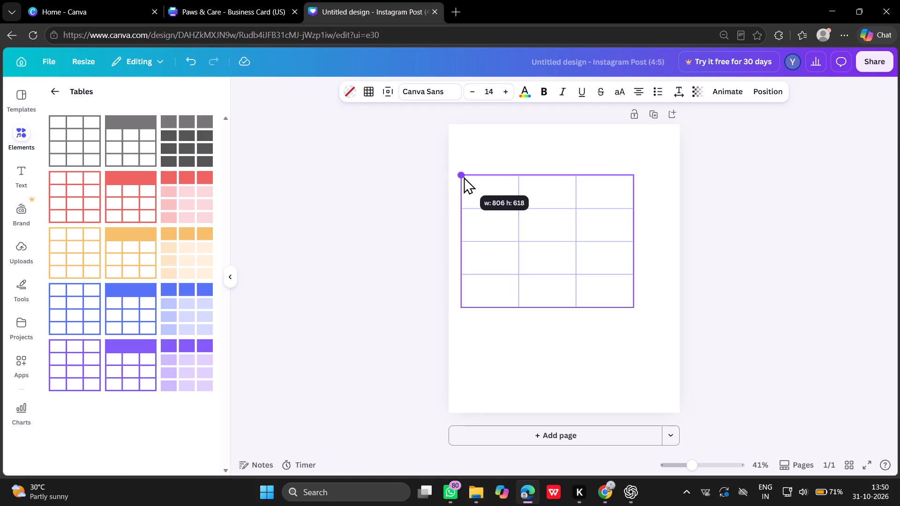
left_click_drag(464, 177, 467, 176)
left_click_drag(633, 302, 661, 305)
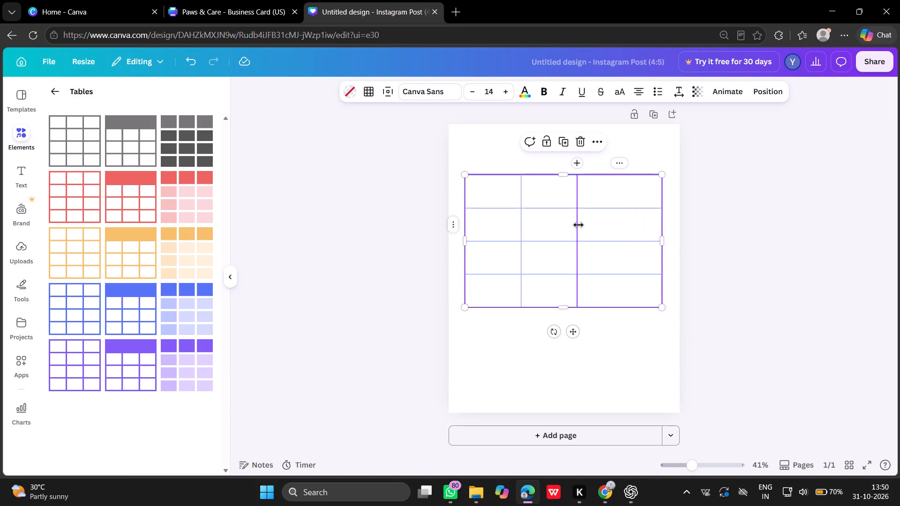
left_click_drag(578, 225, 595, 225)
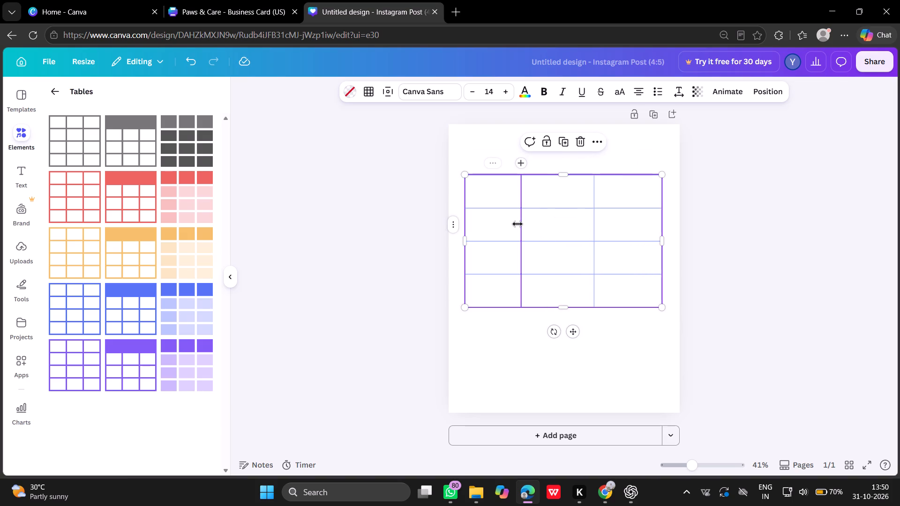
left_click_drag(519, 224, 527, 225)
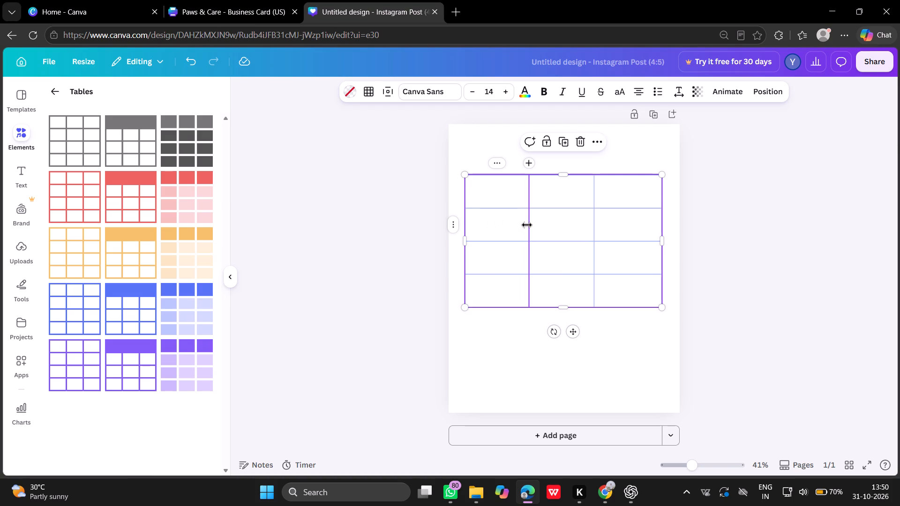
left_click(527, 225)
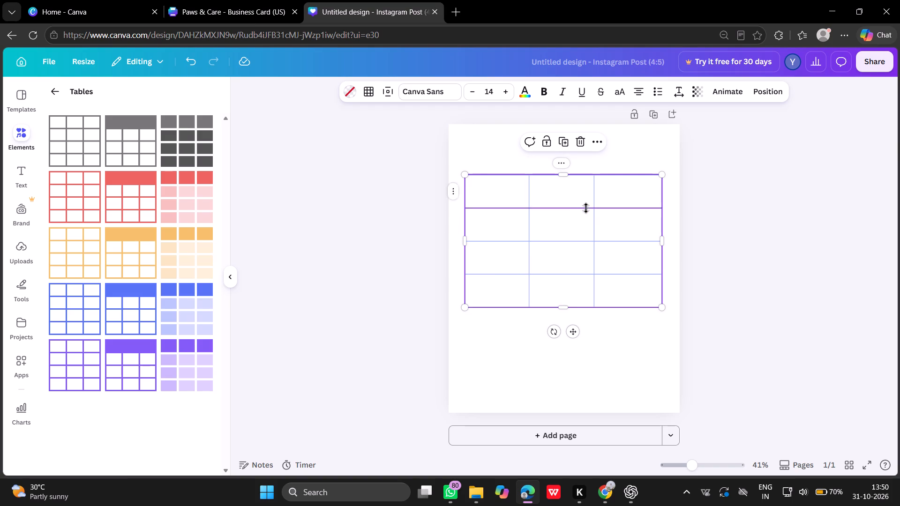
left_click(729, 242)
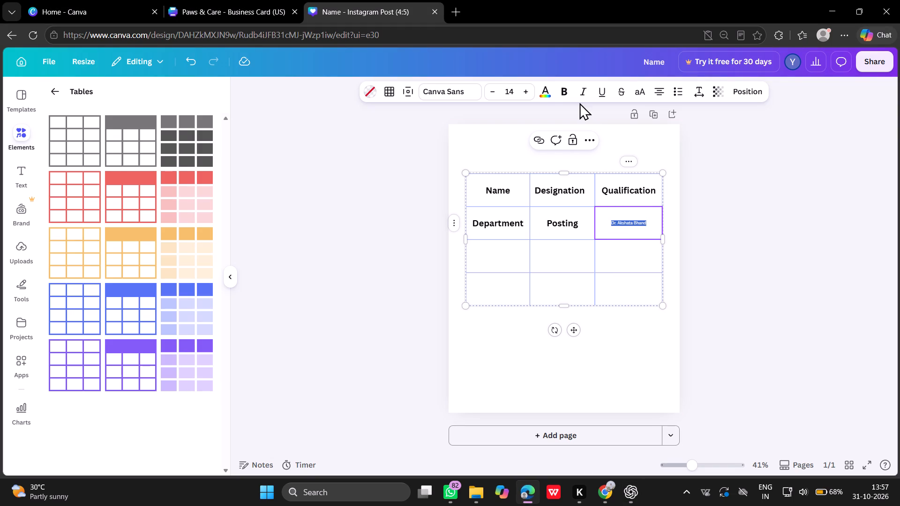
Set the font size of the doctor's name in the third cell of the table's second row to 30.
left_click(520, 93)
left_click(520, 93)
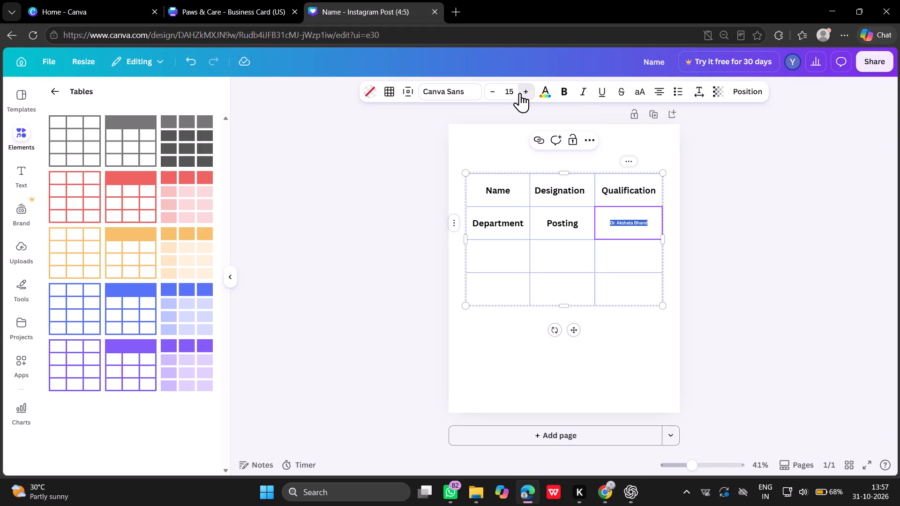
left_click(512, 91)
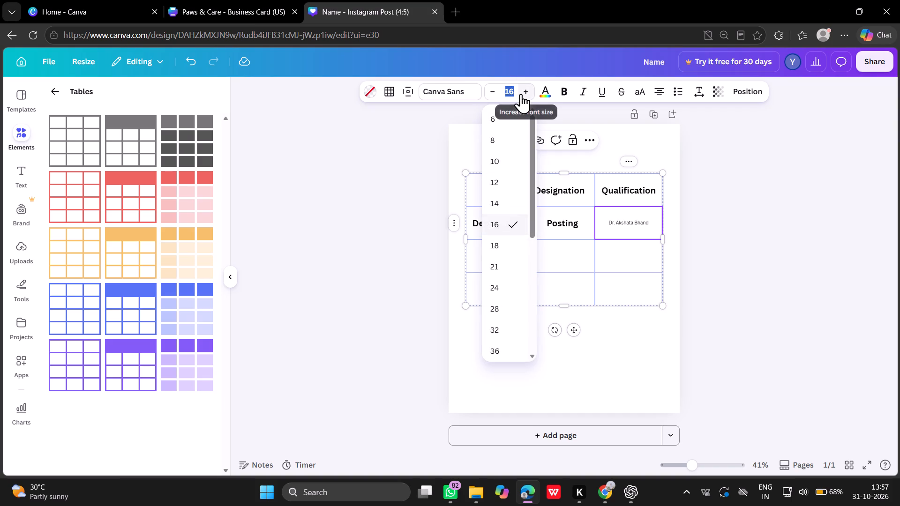
key("BackSpace")
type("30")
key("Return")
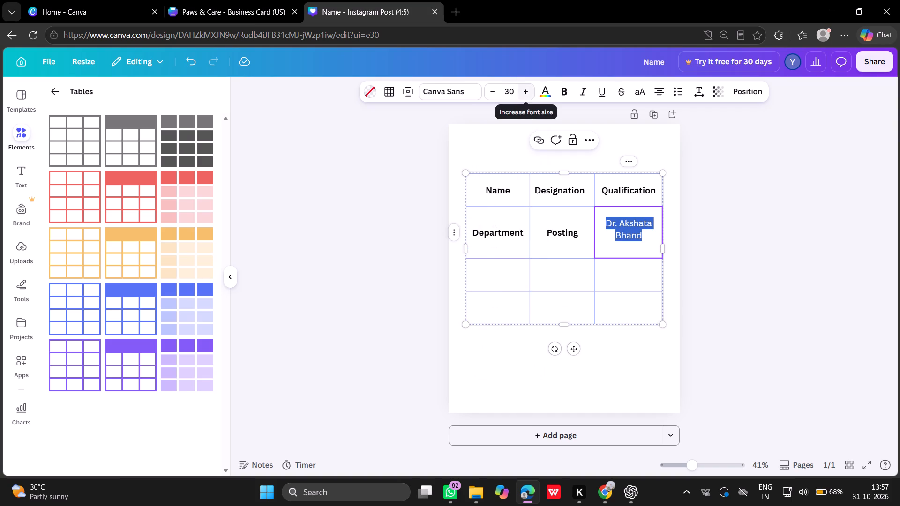
left_click(648, 242)
left_click(810, 215)
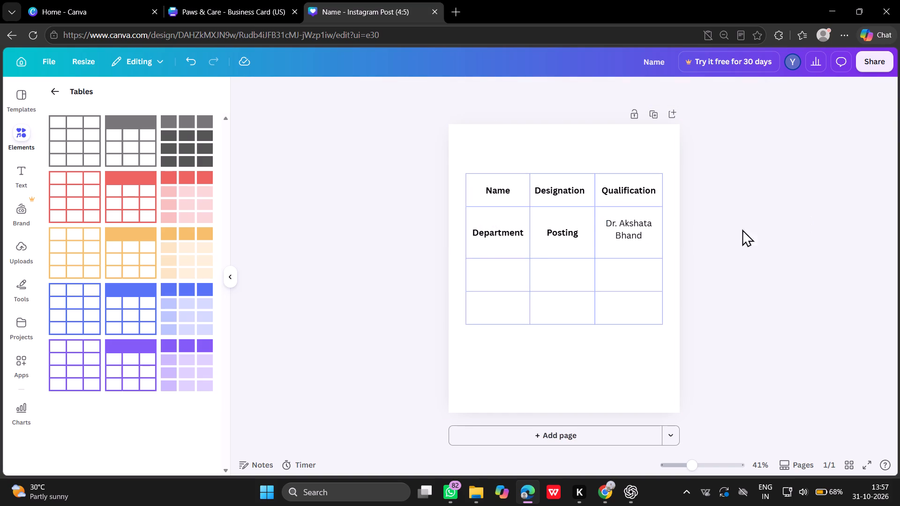
Make the doctor's name in the third cell of the table's second row bold.
left_click(649, 239)
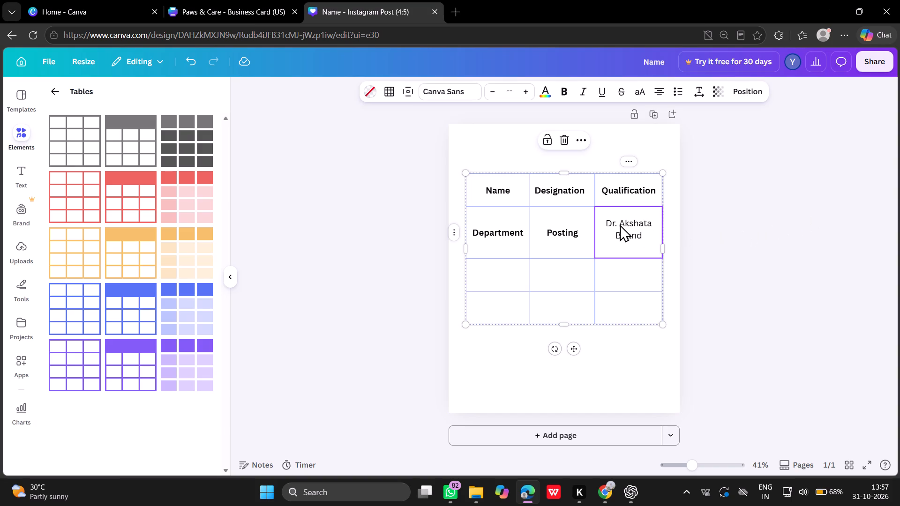
double_click(619, 224)
left_click(566, 90)
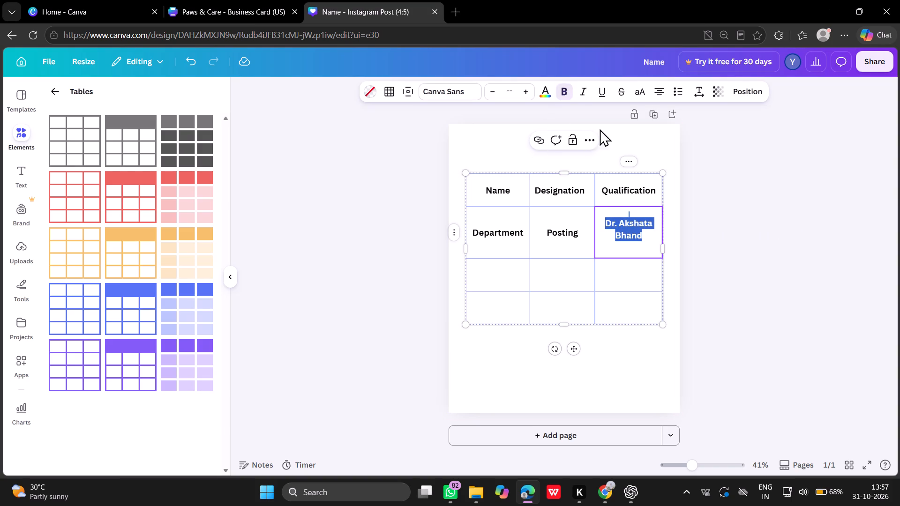
left_click(750, 206)
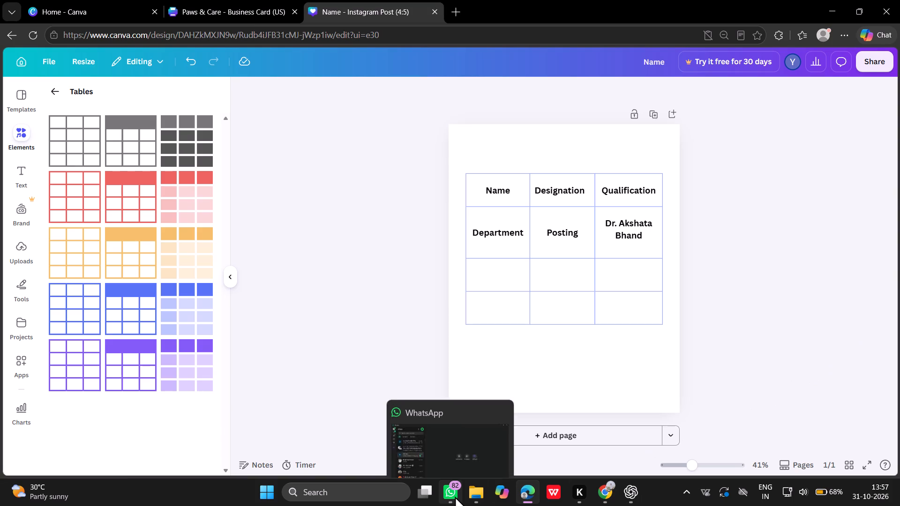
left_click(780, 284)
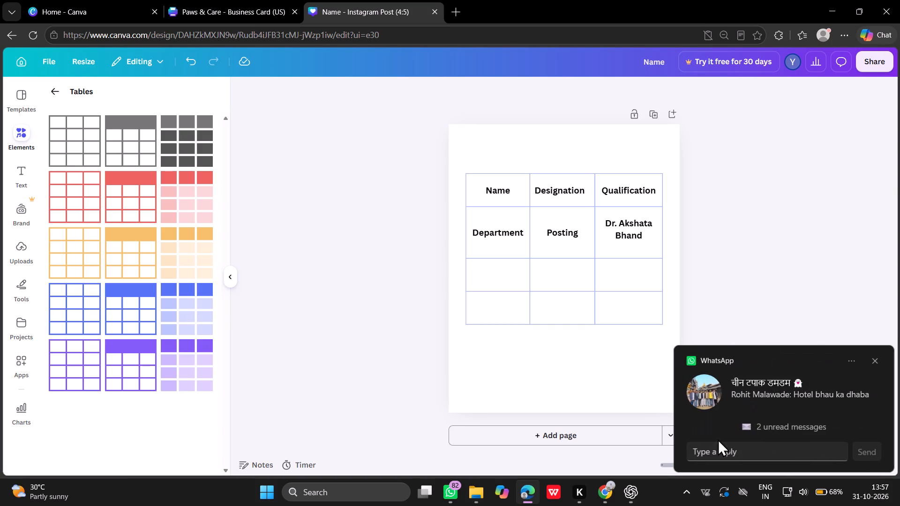
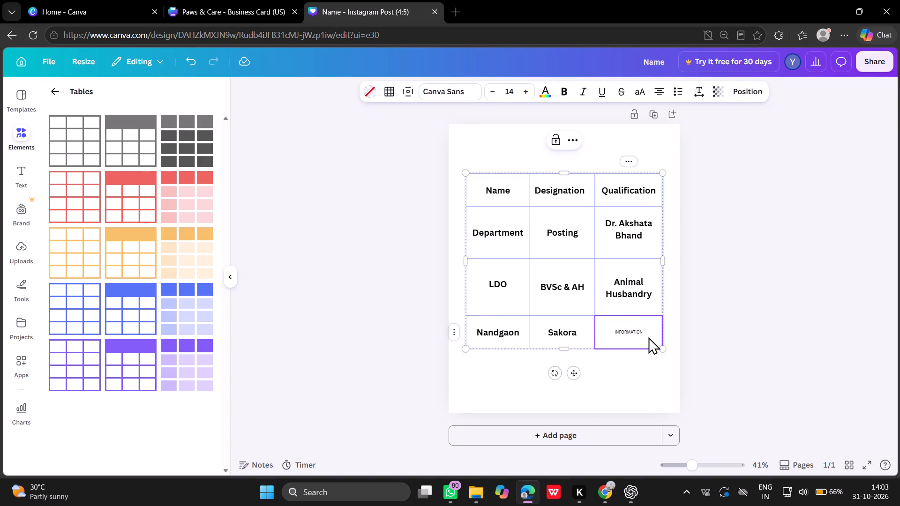
Select the "INFORMATION" placeholder text in the third cell of the table's fourth row for editing.
left_click_drag(648, 337, 609, 334)
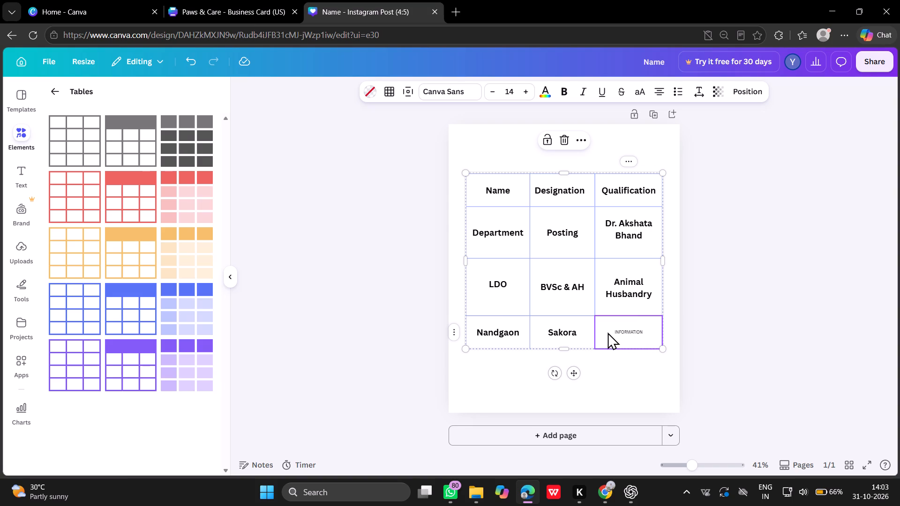
left_click_drag(607, 332, 634, 330)
double_click(645, 327)
left_click(645, 327)
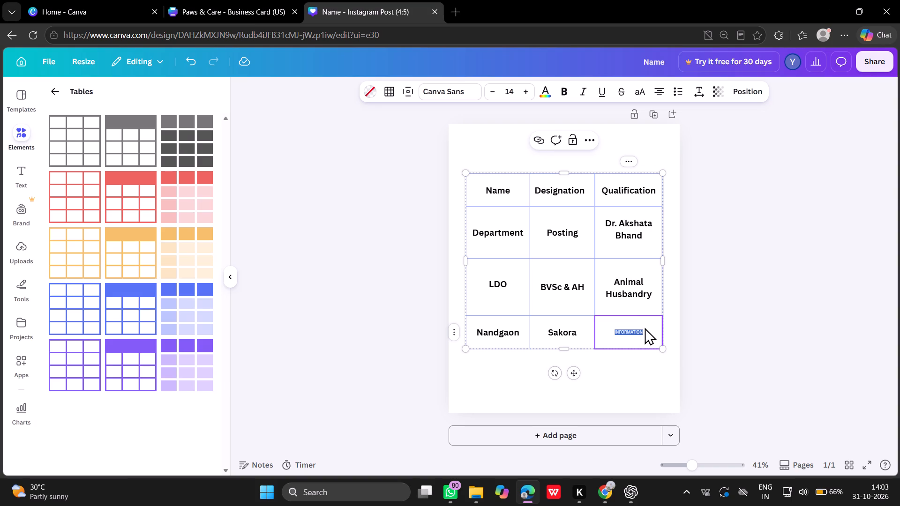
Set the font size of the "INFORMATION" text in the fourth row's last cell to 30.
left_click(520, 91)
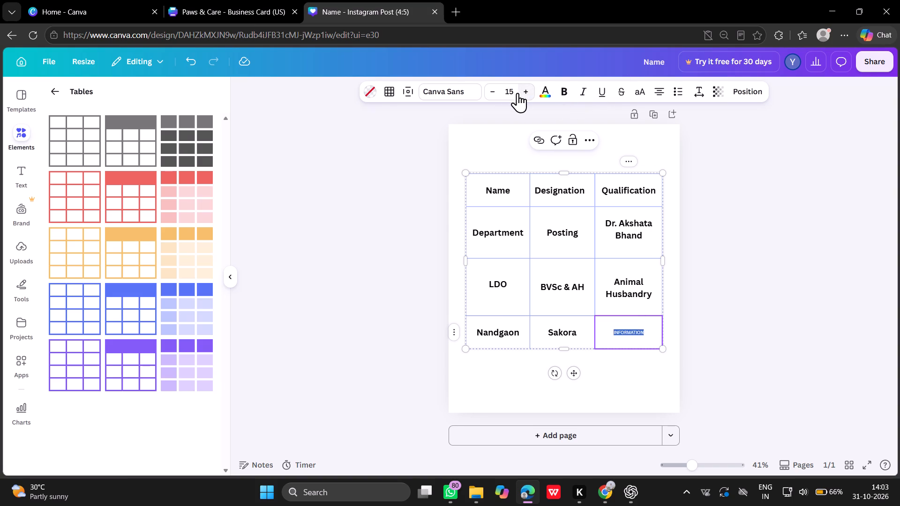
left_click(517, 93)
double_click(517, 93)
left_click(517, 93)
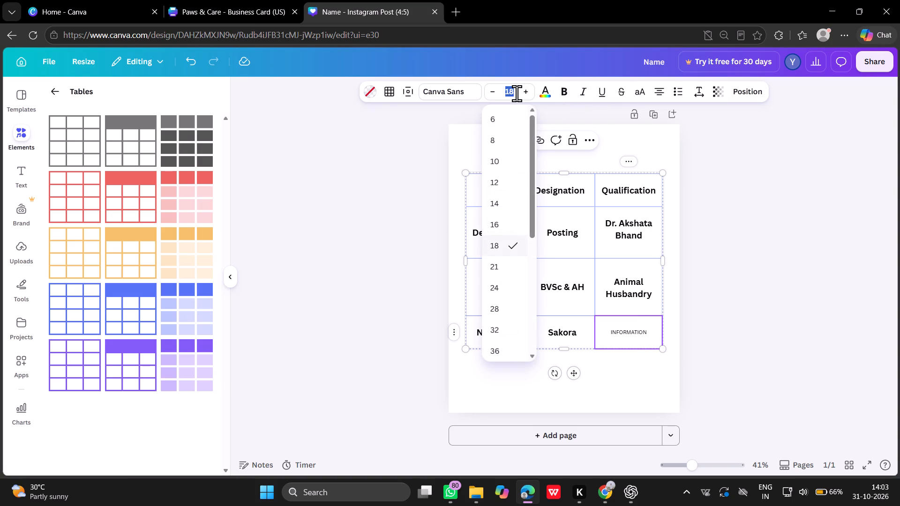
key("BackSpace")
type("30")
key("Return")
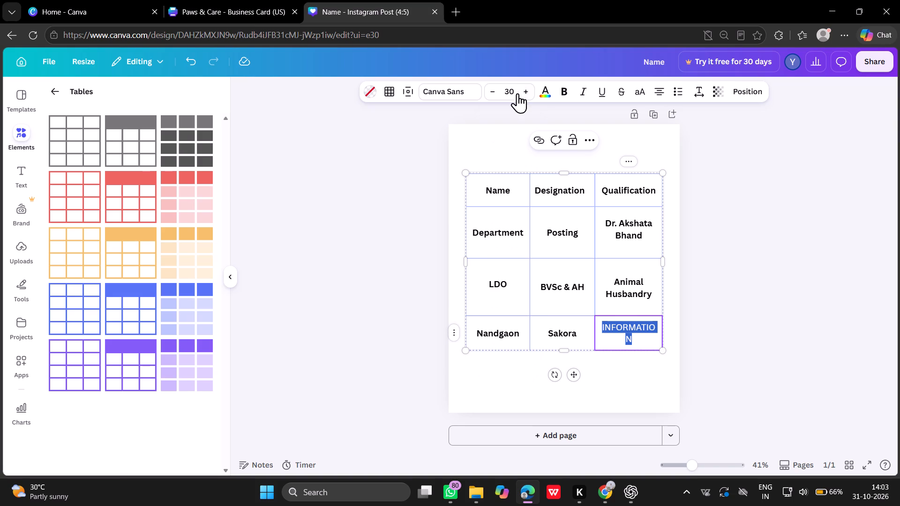
Make the "INFORMATION" text in the fourth row's last cell bold and set its font size to 28.
left_click(557, 93)
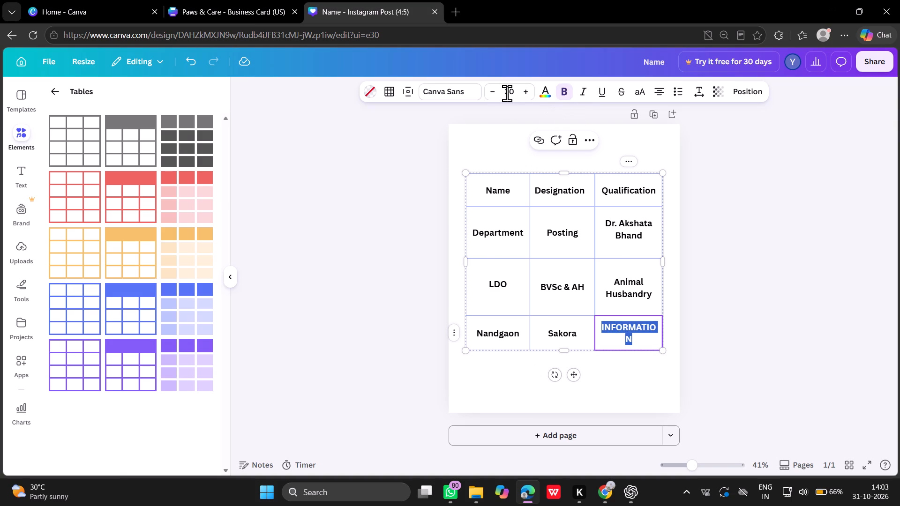
left_click(510, 93)
key("BackSpace")
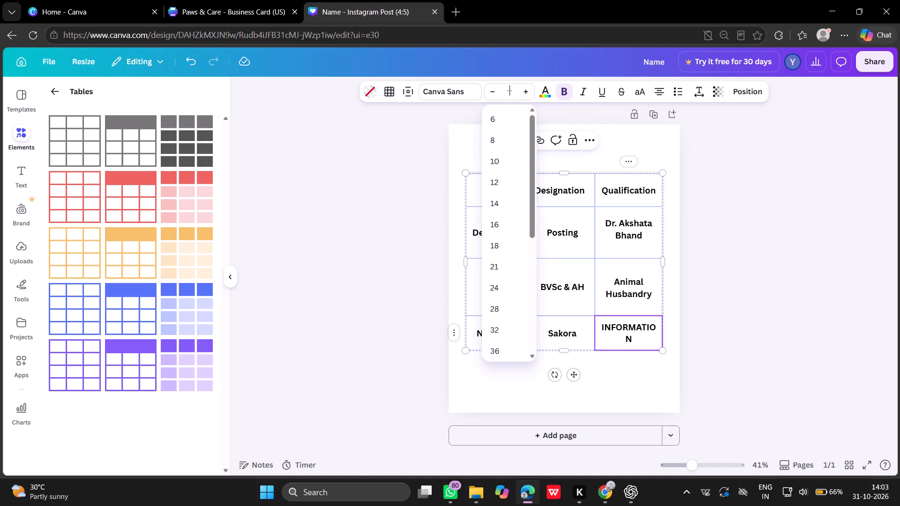
type("28")
key("Return")
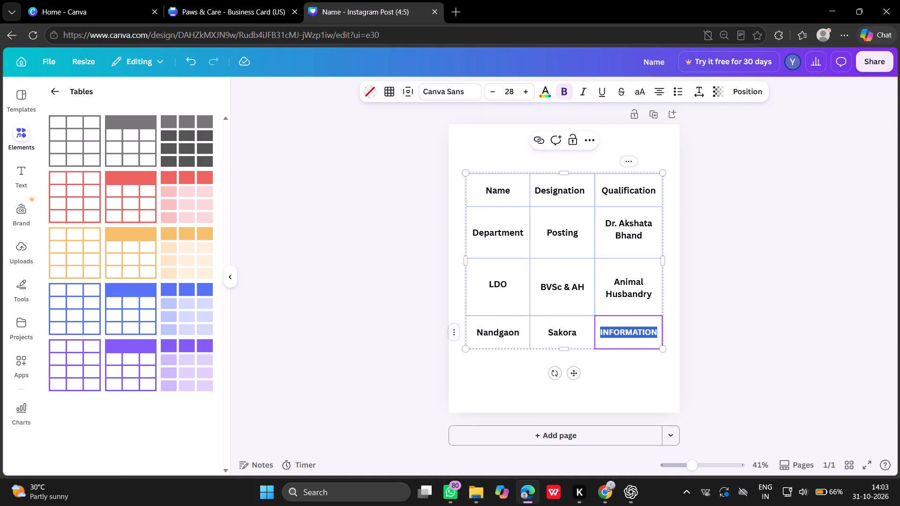
left_click(733, 122)
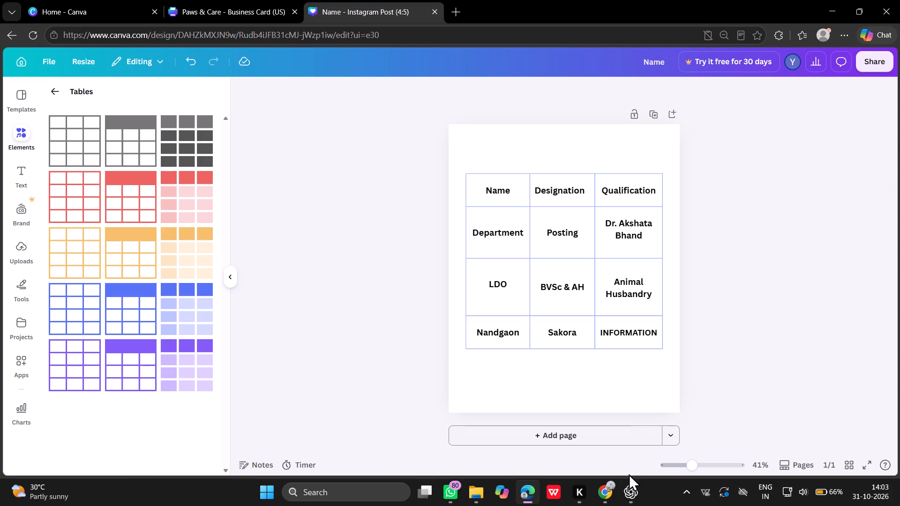
Switch to Chrome, reload the Sanjivani University LMS dashboard to check its test list, and return to the Canva design.
left_click(610, 487)
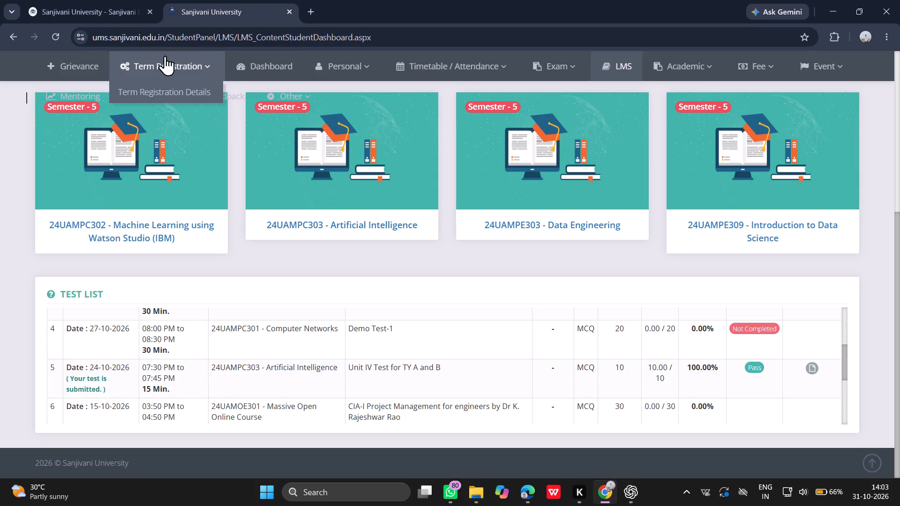
left_click(57, 32)
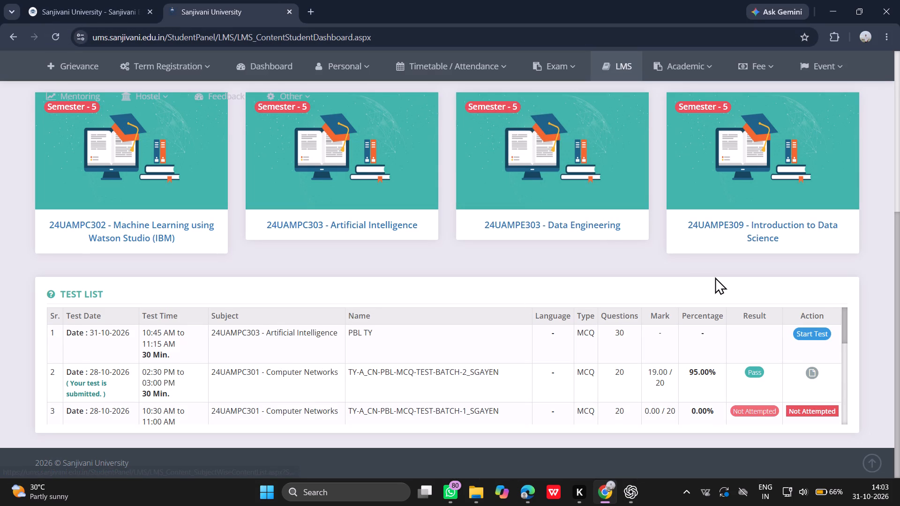
scroll(715, 277, "up", 1)
scroll(715, 277, "down", 1)
left_click(526, 492)
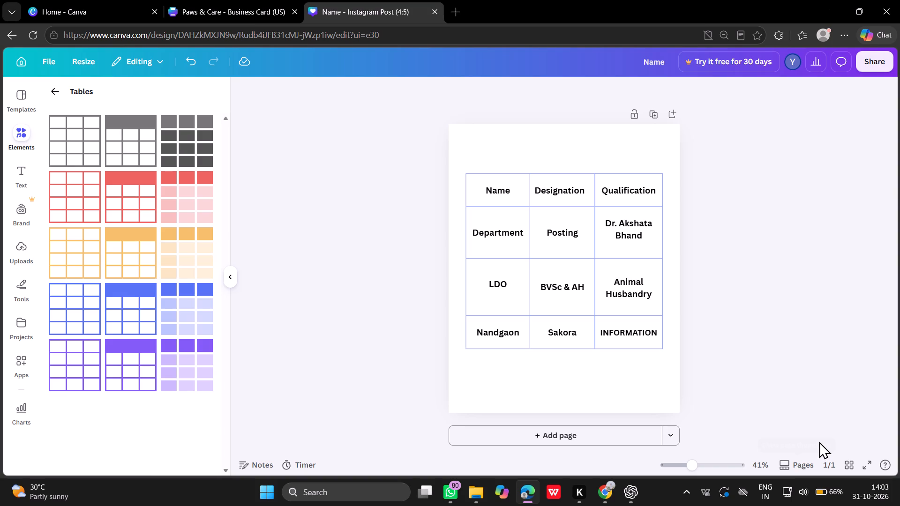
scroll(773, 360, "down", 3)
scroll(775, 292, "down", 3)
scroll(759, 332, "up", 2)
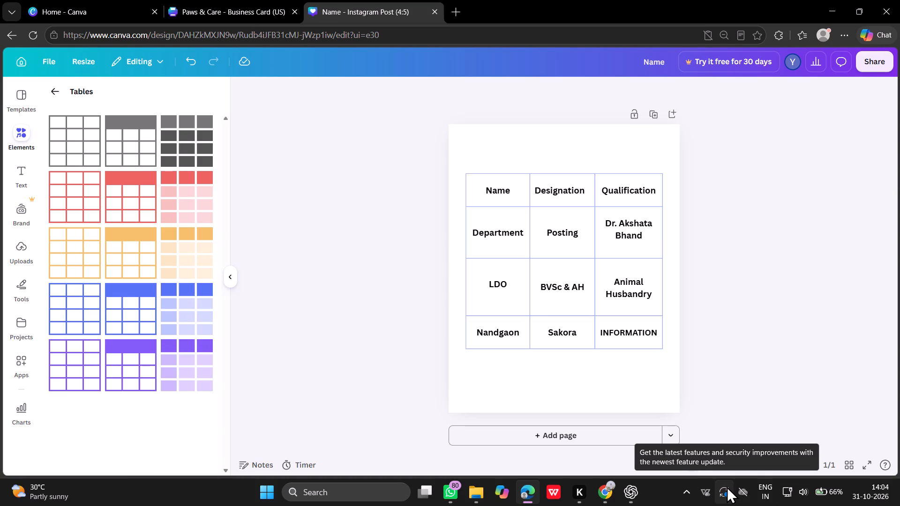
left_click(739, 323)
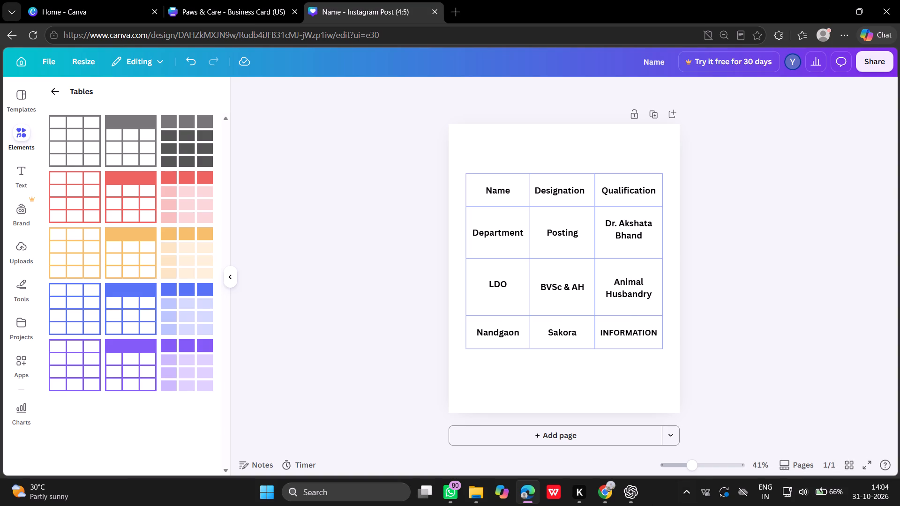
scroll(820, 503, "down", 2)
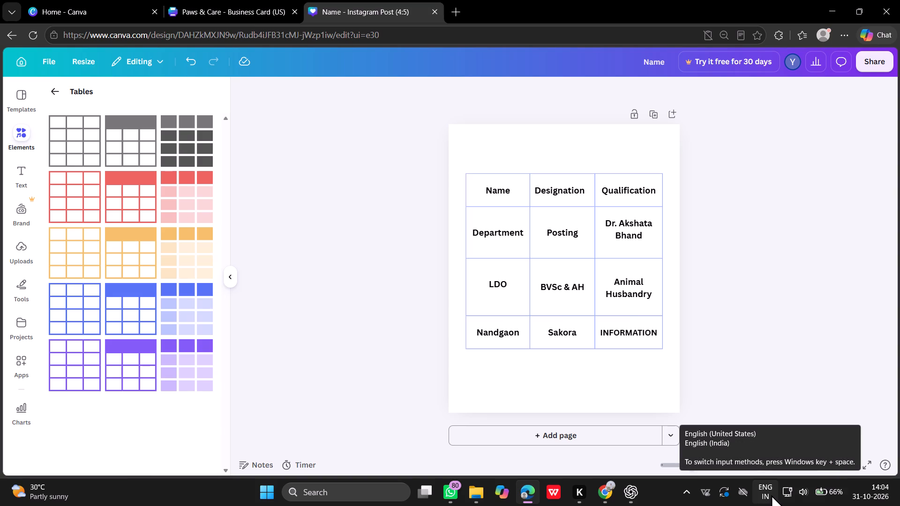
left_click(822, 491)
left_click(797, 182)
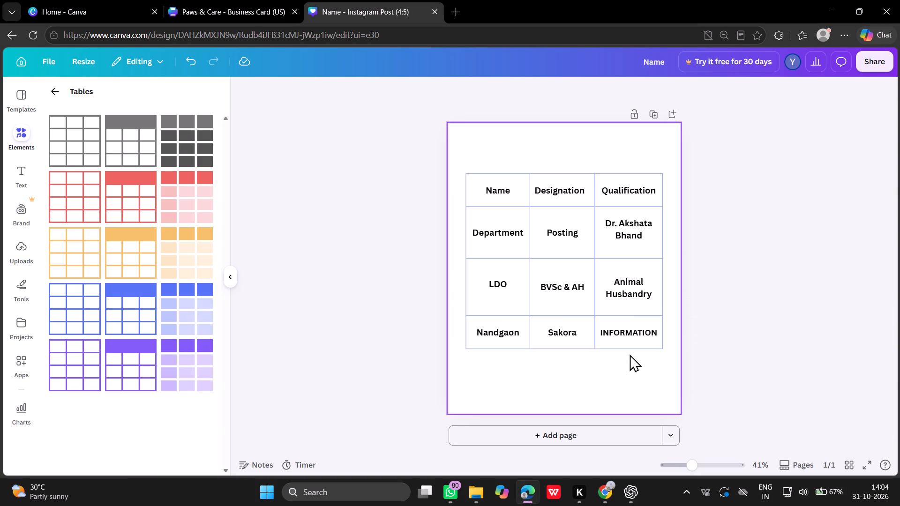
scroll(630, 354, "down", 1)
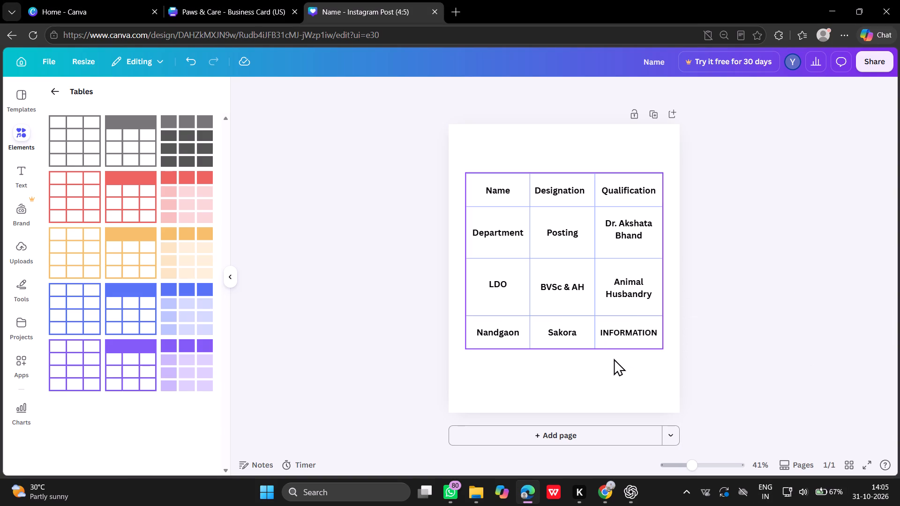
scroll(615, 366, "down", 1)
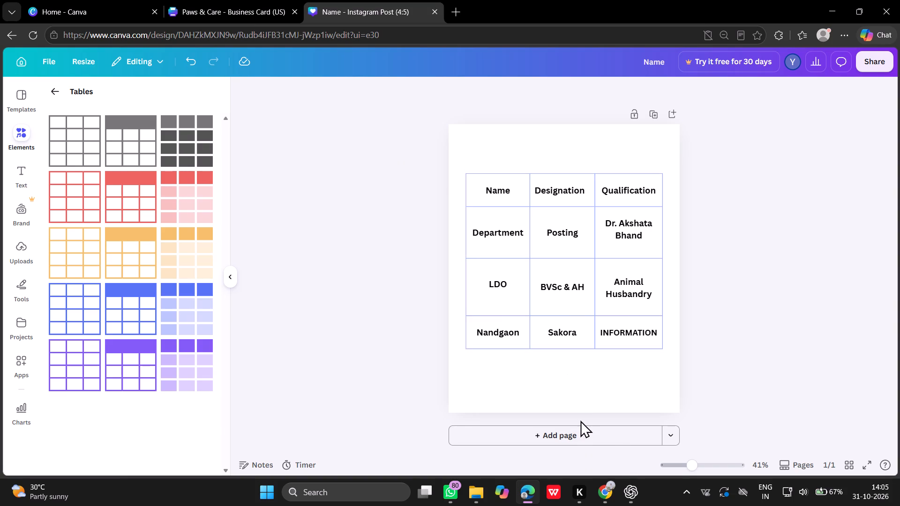
Add a second page and place a blue outlined table with three columns and four rows in its upper part.
left_click(582, 437)
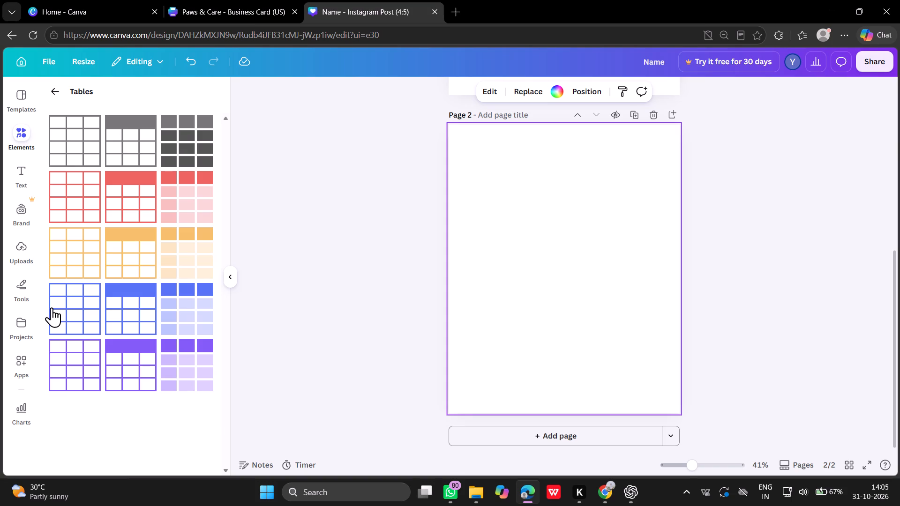
left_click_drag(52, 307, 352, 268)
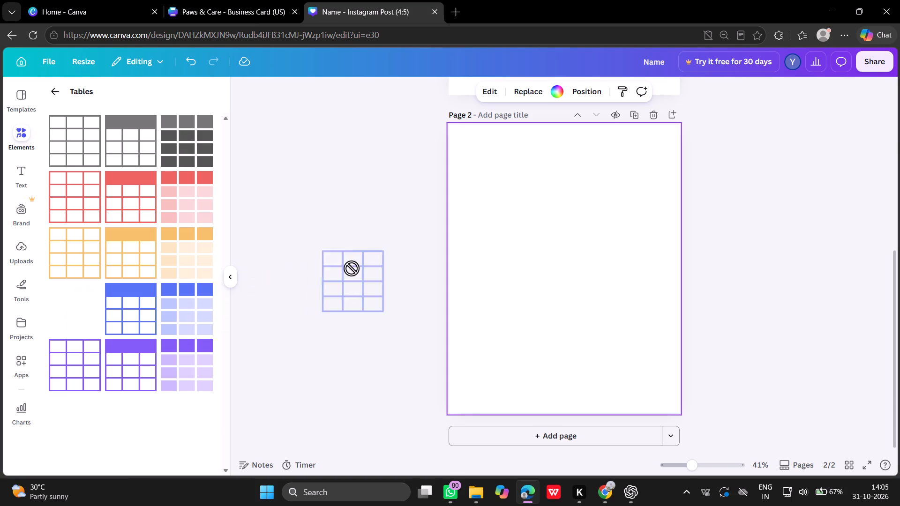
left_click_drag(352, 268, 470, 193)
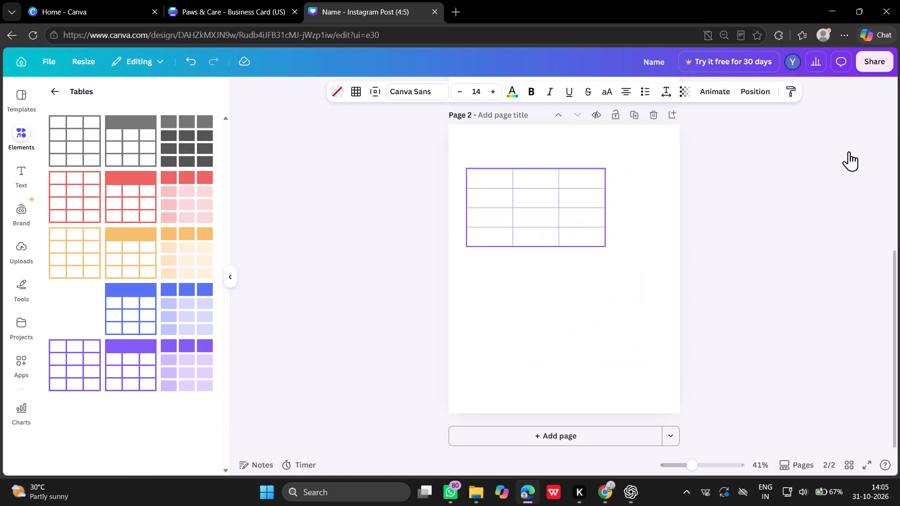
left_click(850, 151)
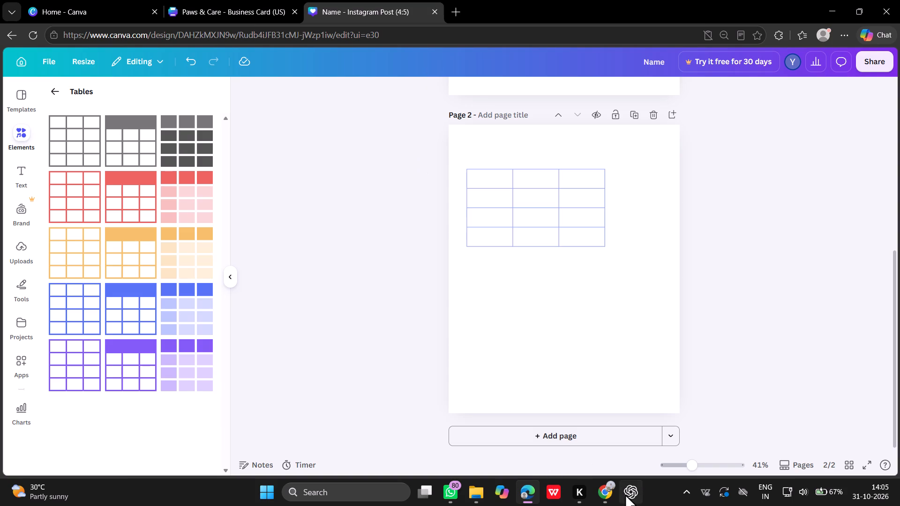
Switch to Chrome and review the test list on the Sanjivani University LMS dashboard.
left_click(616, 495)
scroll(613, 341, "down", 4)
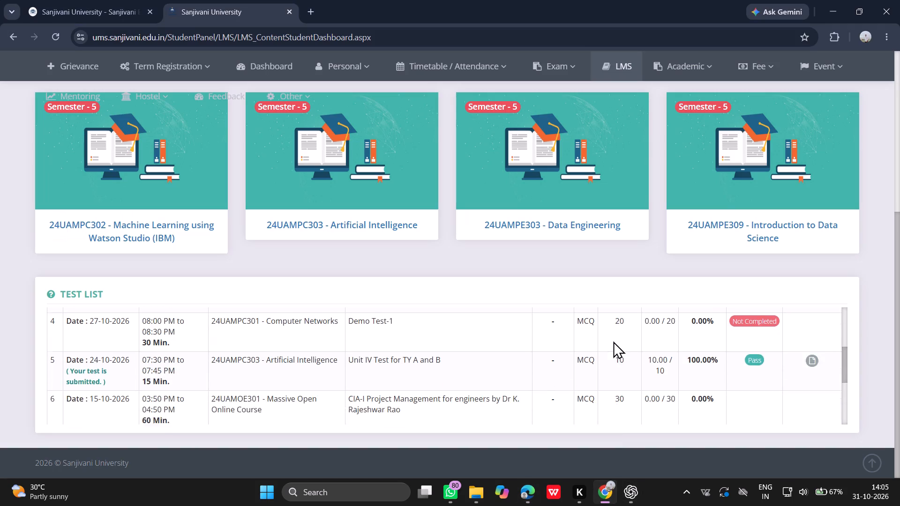
scroll(613, 341, "up", 6)
left_click(757, 7)
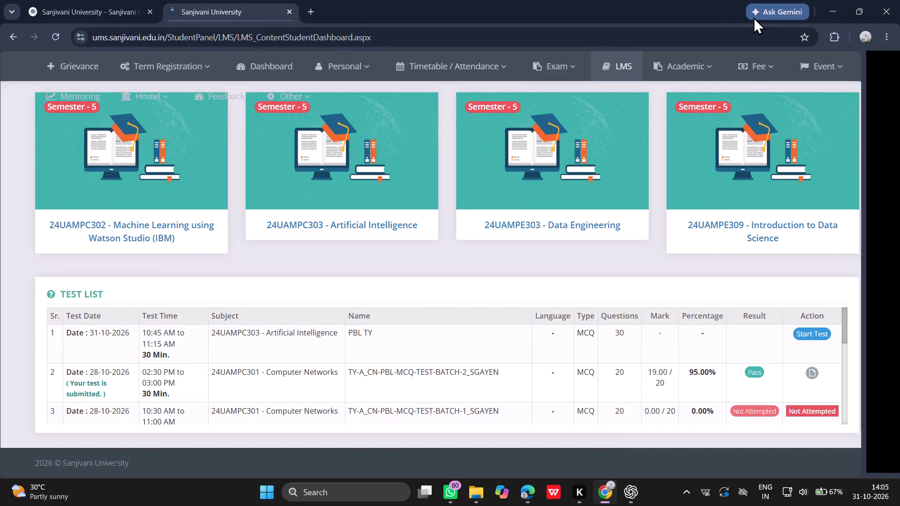
scroll(256, 116, "down", 5)
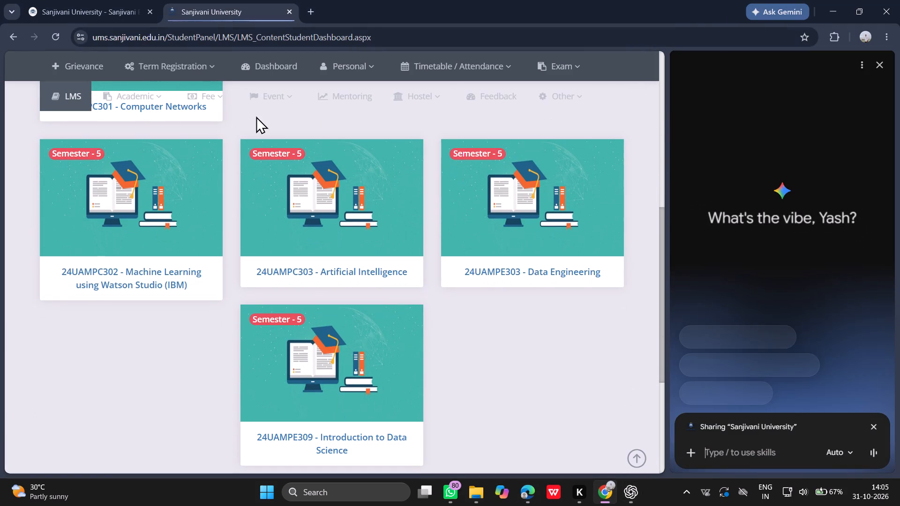
scroll(311, 126, "up", 2)
scroll(313, 131, "down", 14)
scroll(352, 178, "up", 8)
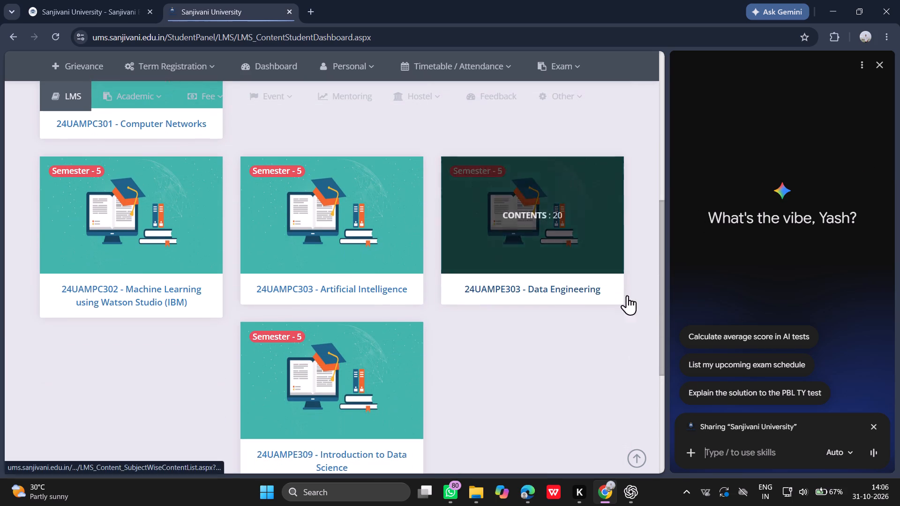
left_click(768, 457)
scroll(749, 329, "down", 3)
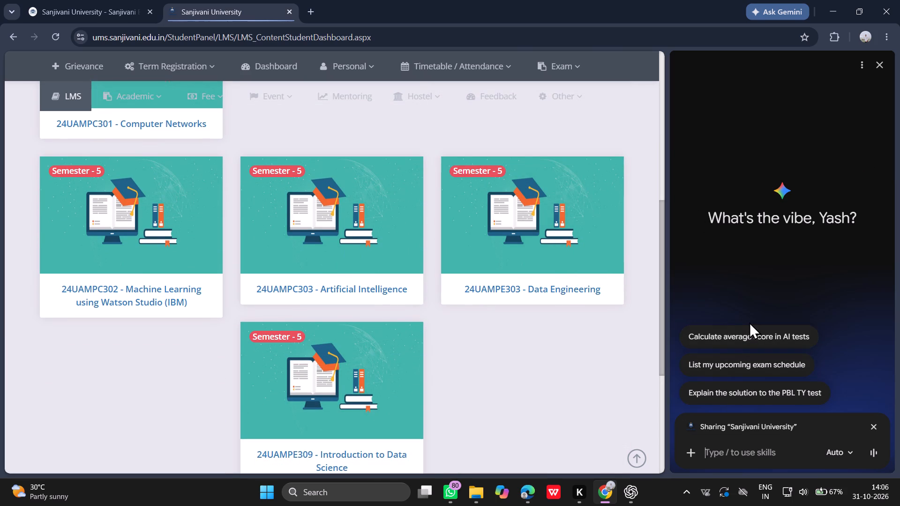
scroll(736, 305, "up", 5)
scroll(346, 273, "up", 8)
scroll(457, 263, "down", 16)
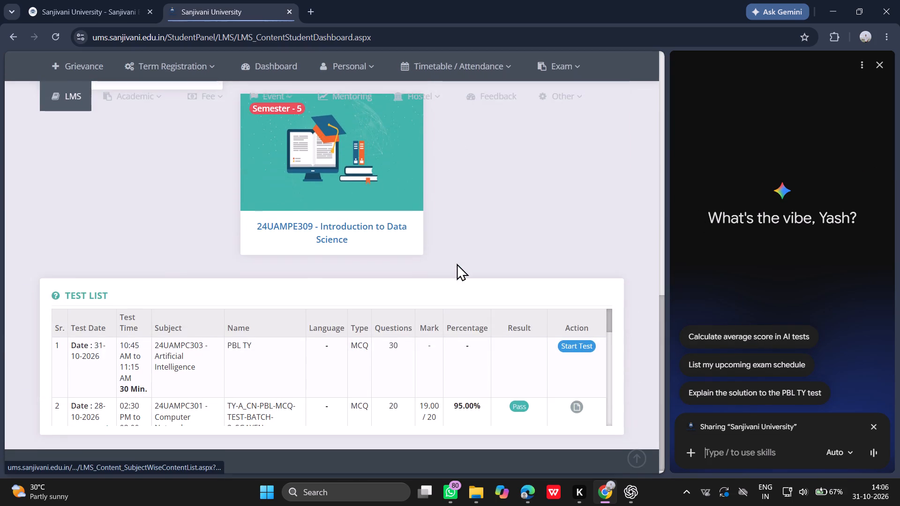
Select the Language to Mark values of the PBL TY test, stop sharing the page with Gemini, and clear the selection.
left_click_drag(429, 368, 299, 375)
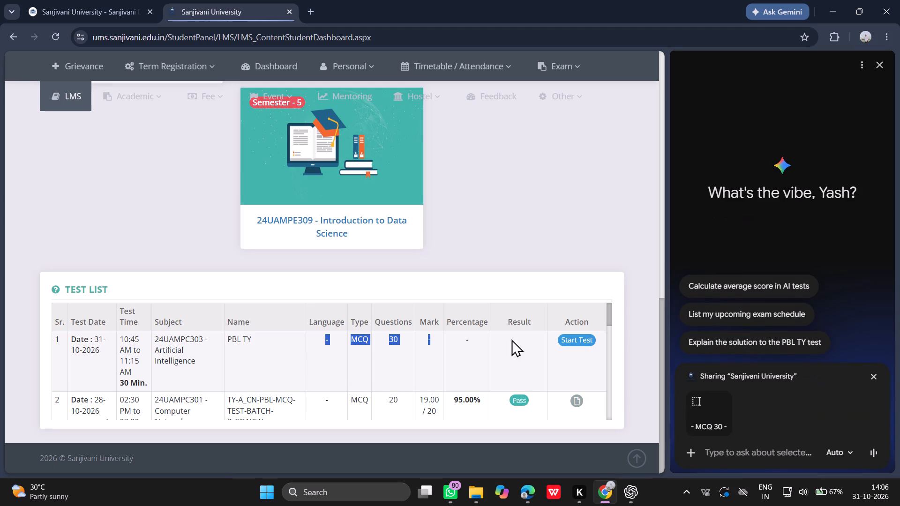
left_click(873, 377)
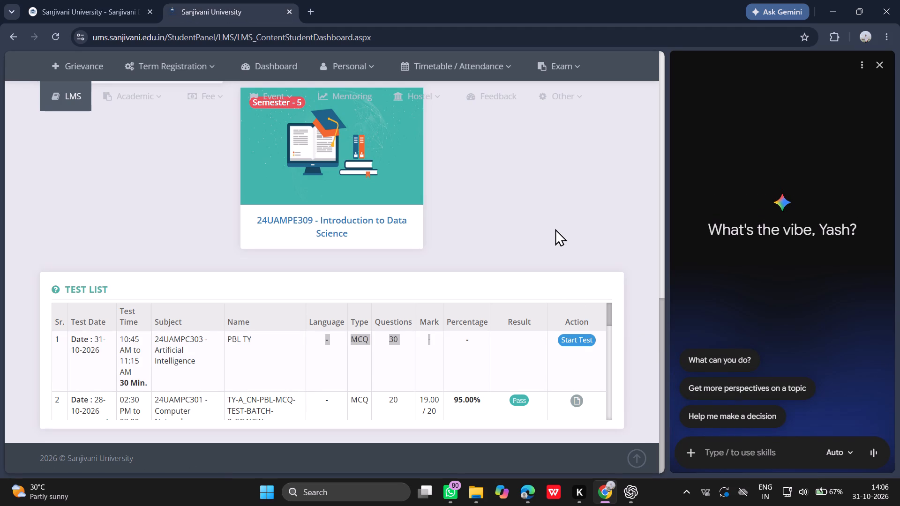
left_click(555, 229)
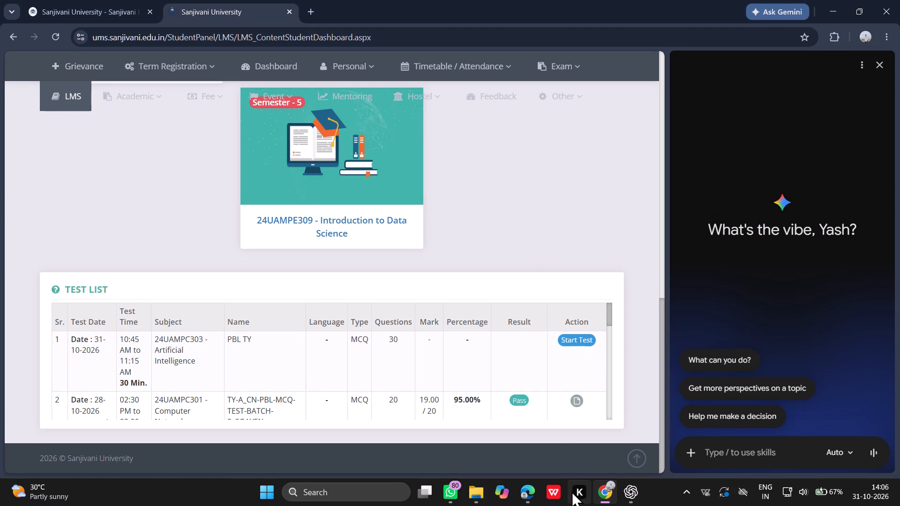
left_click(554, 218)
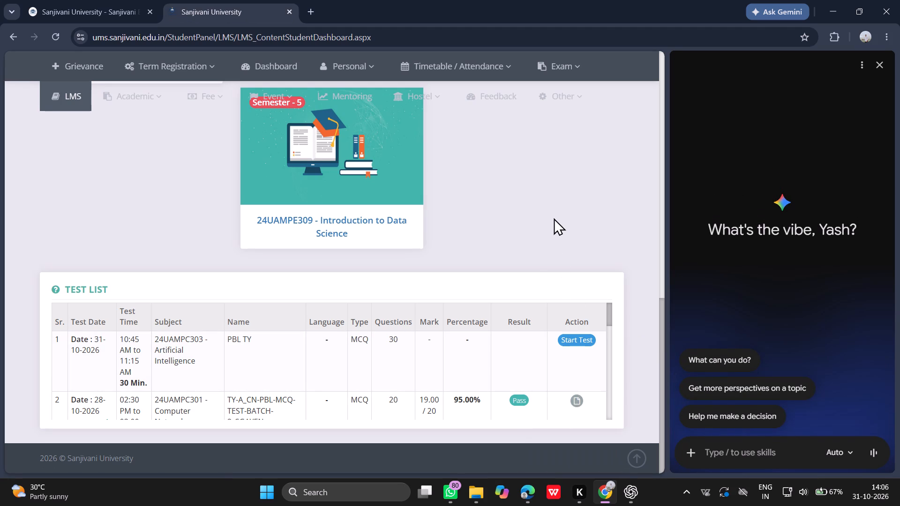